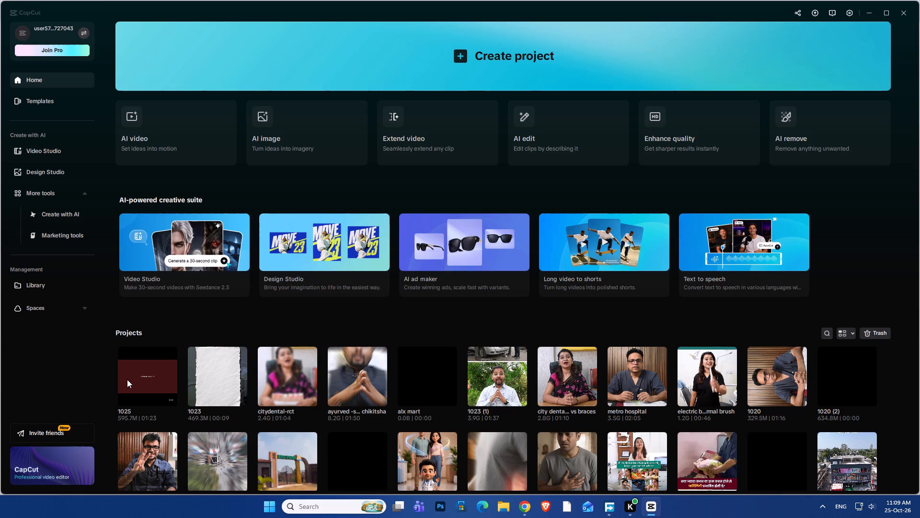
Open the existing project 1025.
{"action": "left_click", "coordinate": [158, 388]}
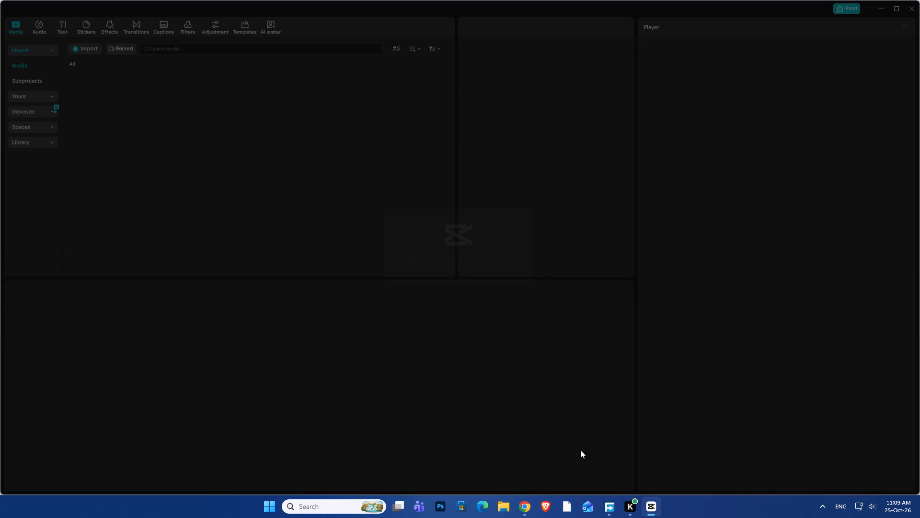
Play back the timeline around the Man_sorting_and_grinding clip to check how long it should run.
{"action": "left_click", "coordinate": [276, 330]}
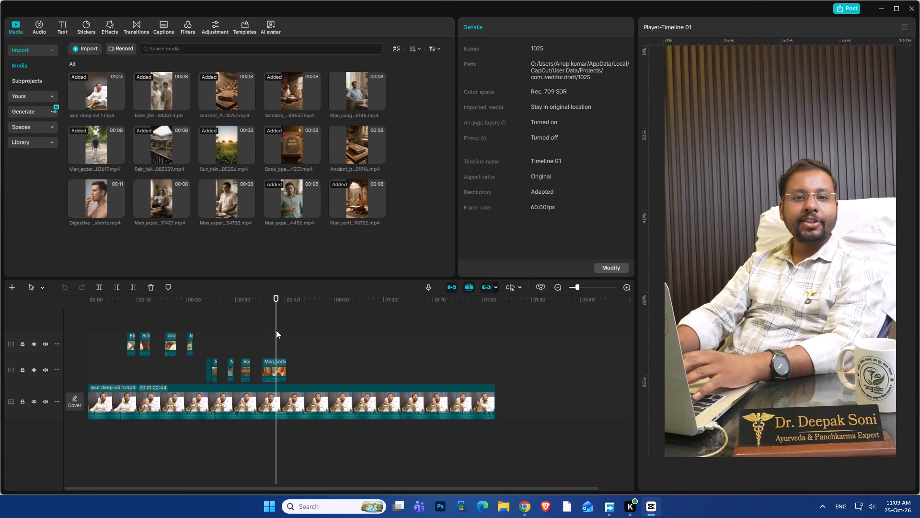
{"action": "key", "text": "space"}
{"action": "scroll", "coordinate": [267, 341], "scroll_direction": "up", "scroll_amount": 7, "text": "ctrl"}
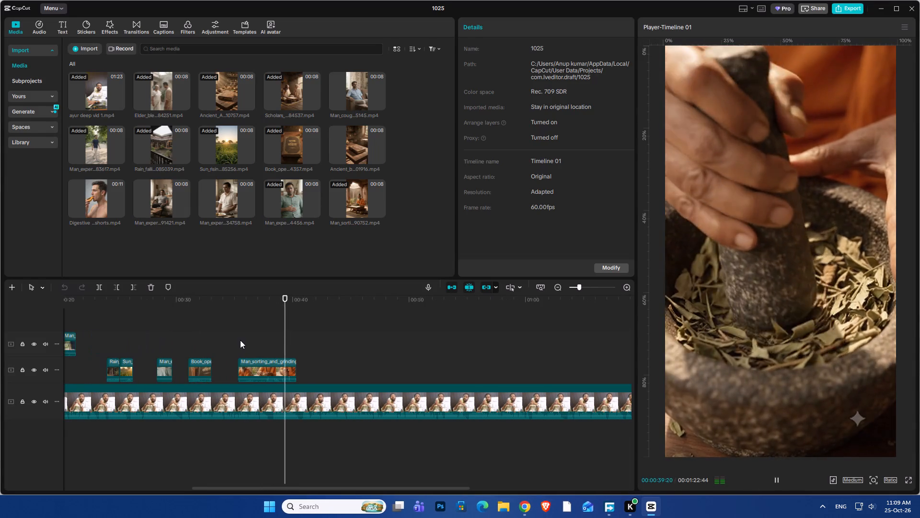
{"action": "left_click", "coordinate": [240, 340]}
{"action": "key", "text": "space"}
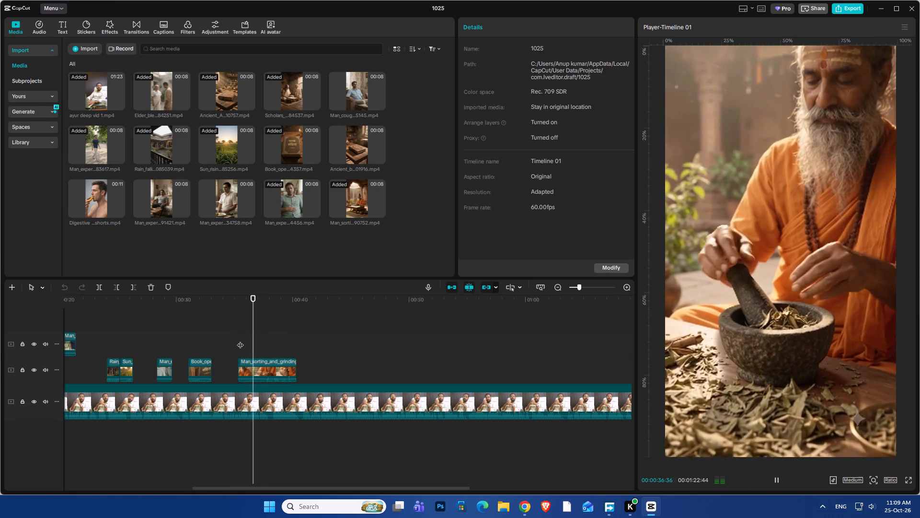
{"action": "key", "text": "space"}
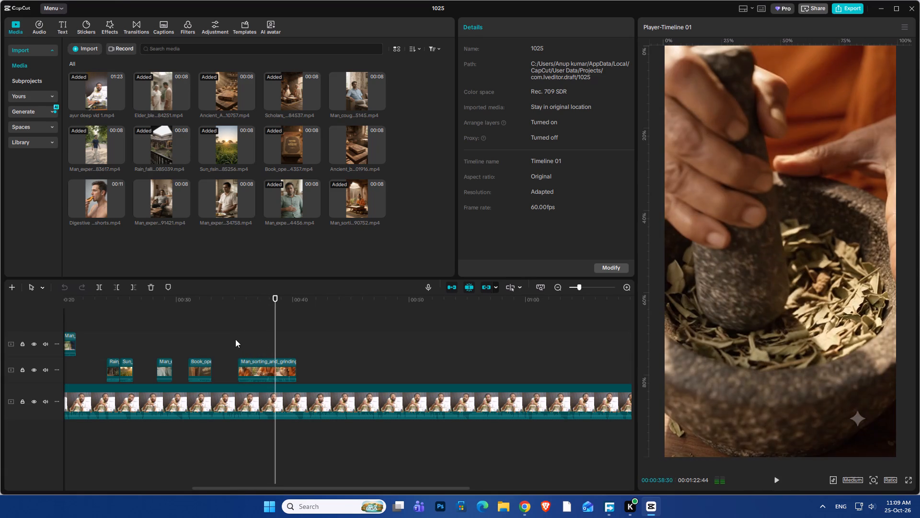
{"action": "key", "text": "space"}
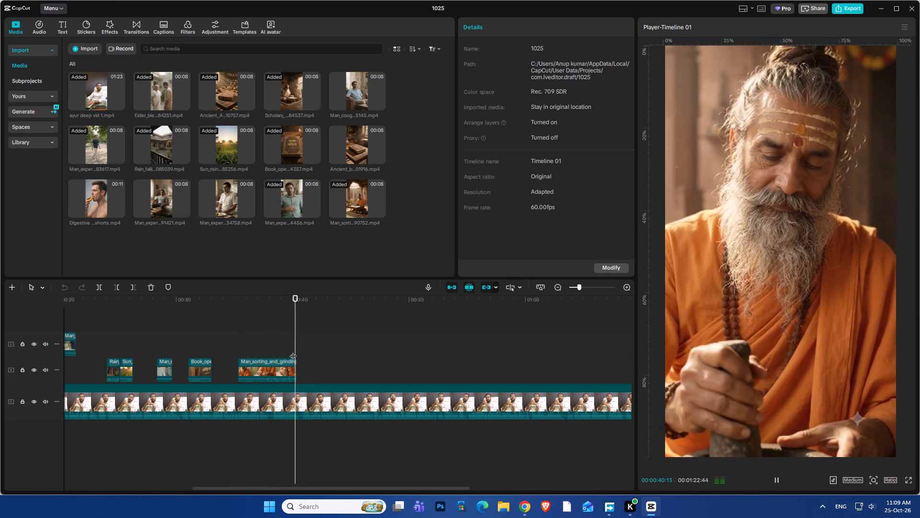
{"action": "left_click", "coordinate": [255, 342]}
{"action": "key", "text": "space"}
Trim the end of the Man_sorting_and_grinding clip back to about the 38-second mark and replay that section.
{"action": "left_click", "coordinate": [277, 365]}
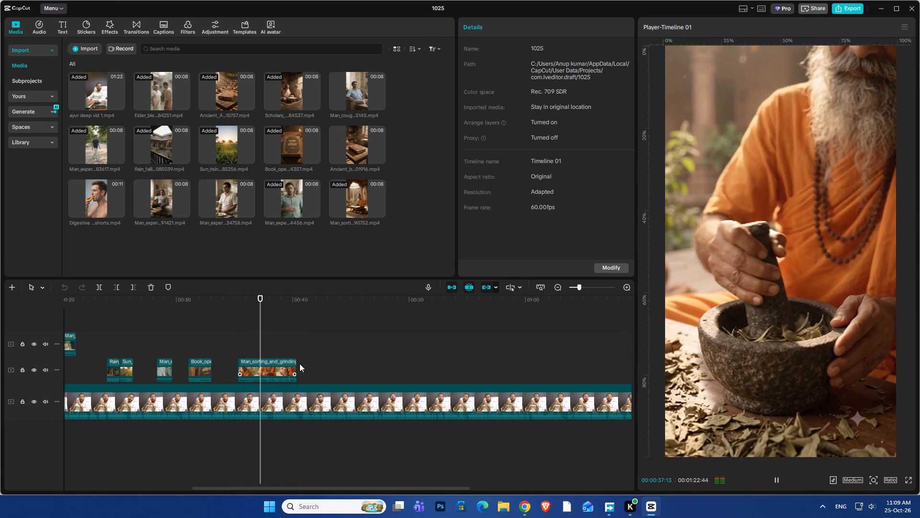
{"action": "key", "text": "space"}
{"action": "left_click", "coordinate": [295, 361]}
{"action": "key", "text": "space"}
{"action": "left_click_drag", "start_coordinate": [296, 362], "coordinate": [274, 365]}
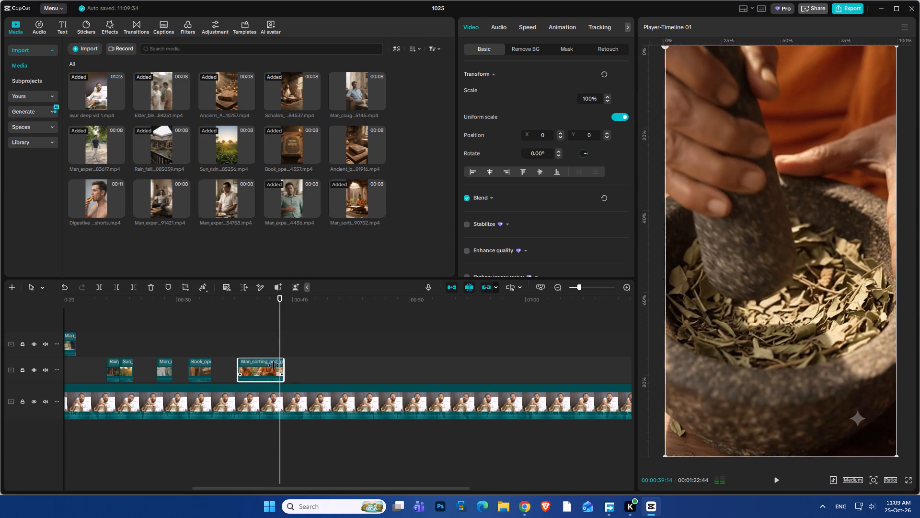
{"action": "left_click_drag", "start_coordinate": [274, 365], "coordinate": [268, 374]}
{"action": "left_click", "coordinate": [229, 341]}
{"action": "key", "text": "space"}
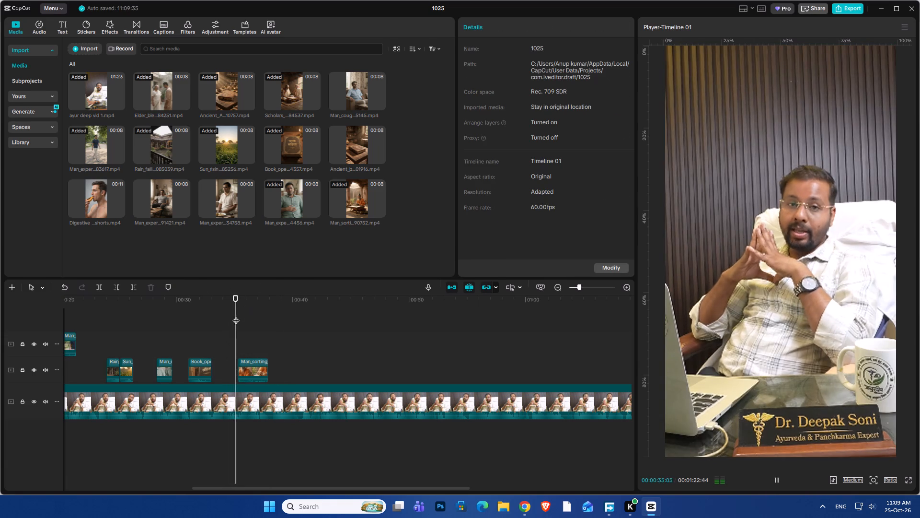
{"action": "scroll", "coordinate": [254, 353], "scroll_direction": "up", "scroll_amount": 5, "text": "ctrl"}
{"action": "key", "text": "space"}
Switch the Windows sound output device to Realtek HD Audio 2nd output.
{"action": "left_click", "coordinate": [874, 503]}
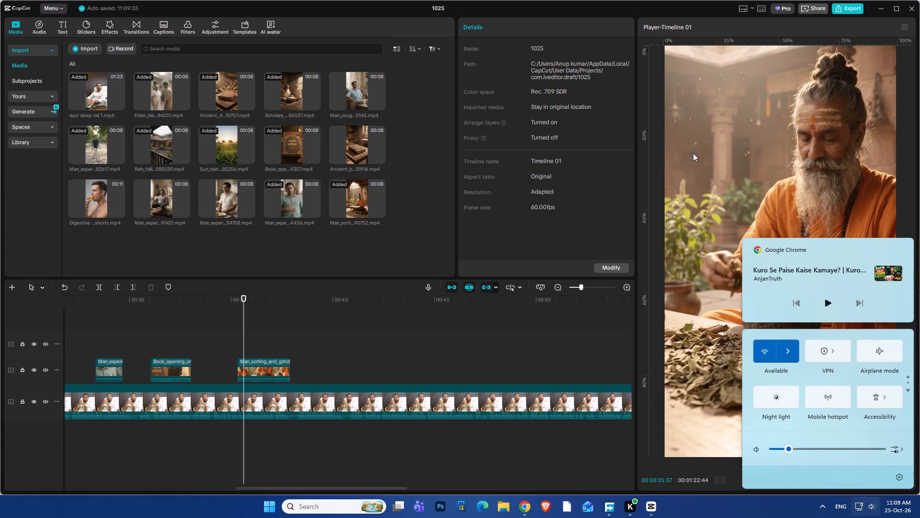
{"action": "left_click", "coordinate": [895, 445]}
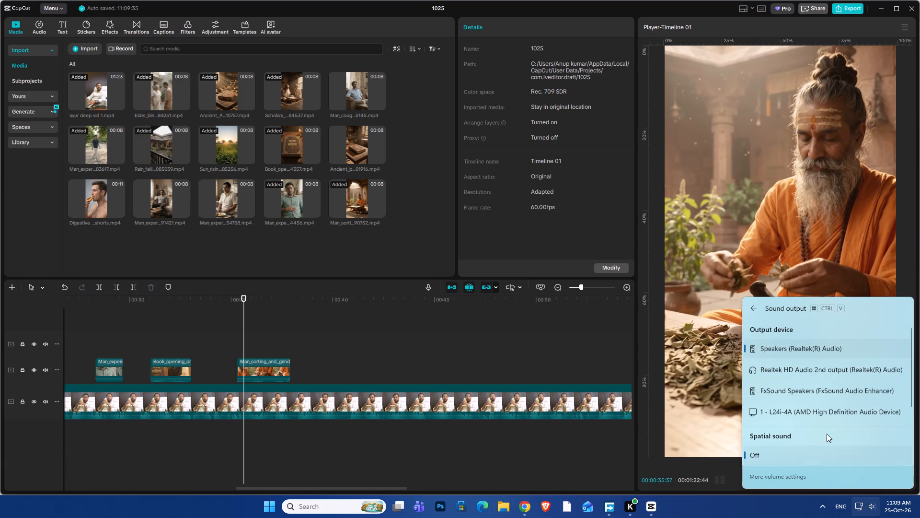
{"action": "left_click", "coordinate": [770, 372]}
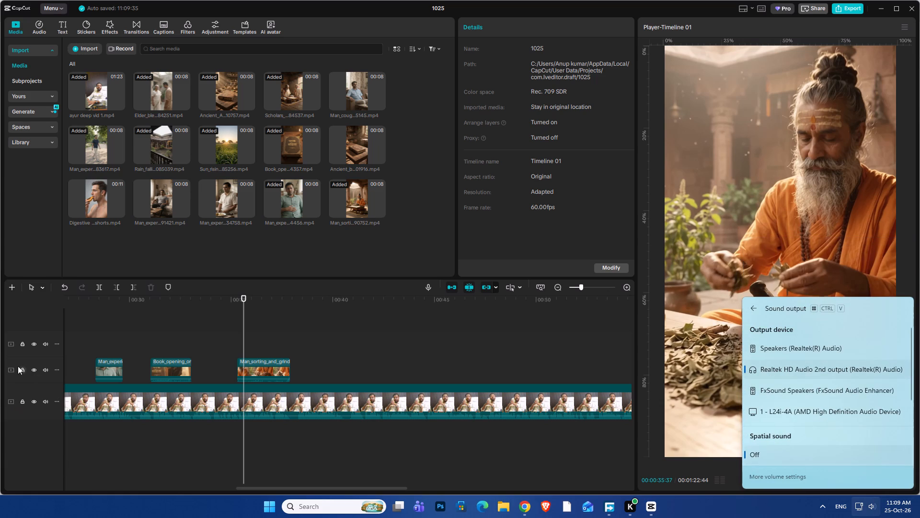
Replay the trimmed Man_sorting_and_grinding section to judge its look, dismissing the shortcut conflict notice.
{"action": "left_click", "coordinate": [207, 360]}
{"action": "key", "text": "space"}
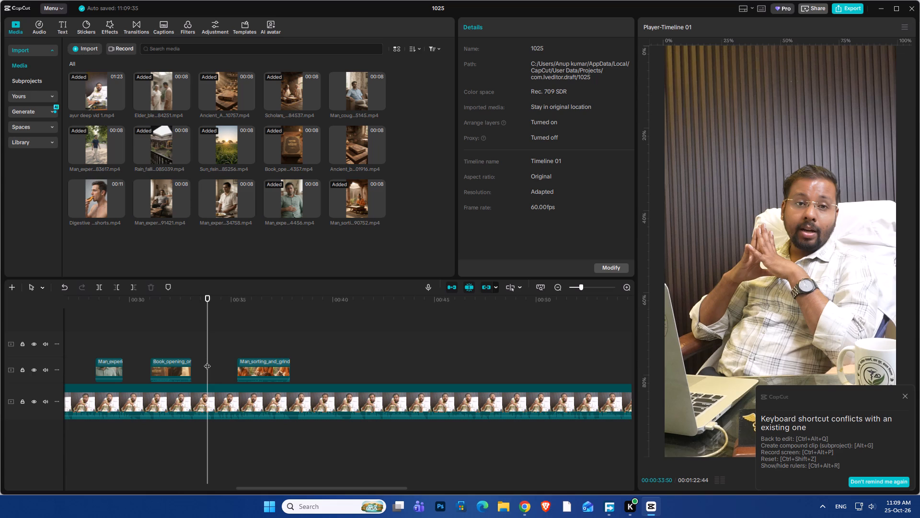
{"action": "left_click", "coordinate": [258, 339]}
{"action": "key", "text": "space"}
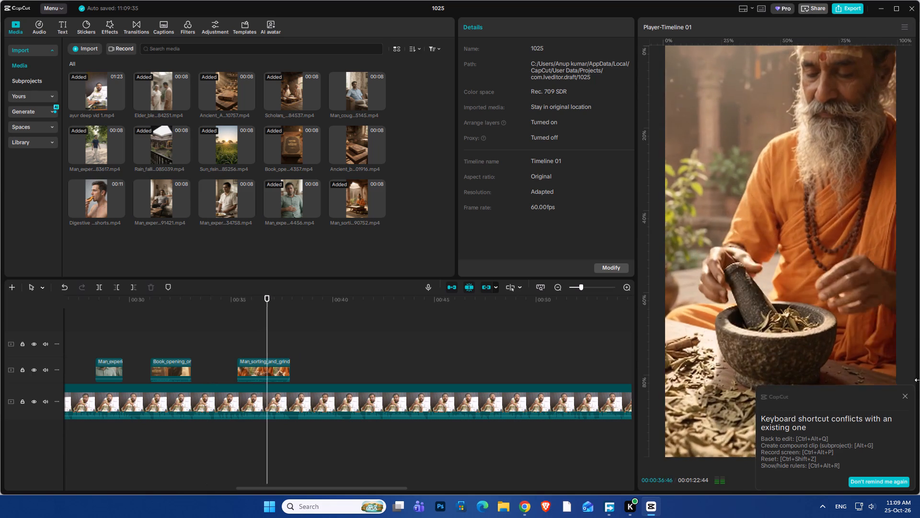
{"action": "left_click", "coordinate": [902, 395]}
{"action": "left_click", "coordinate": [903, 396]}
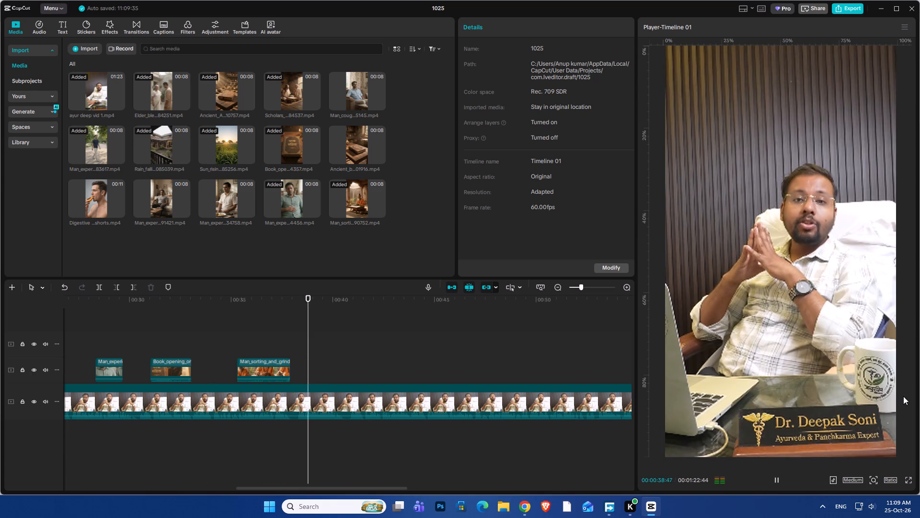
{"action": "left_click", "coordinate": [244, 355]}
{"action": "key", "text": "space"}
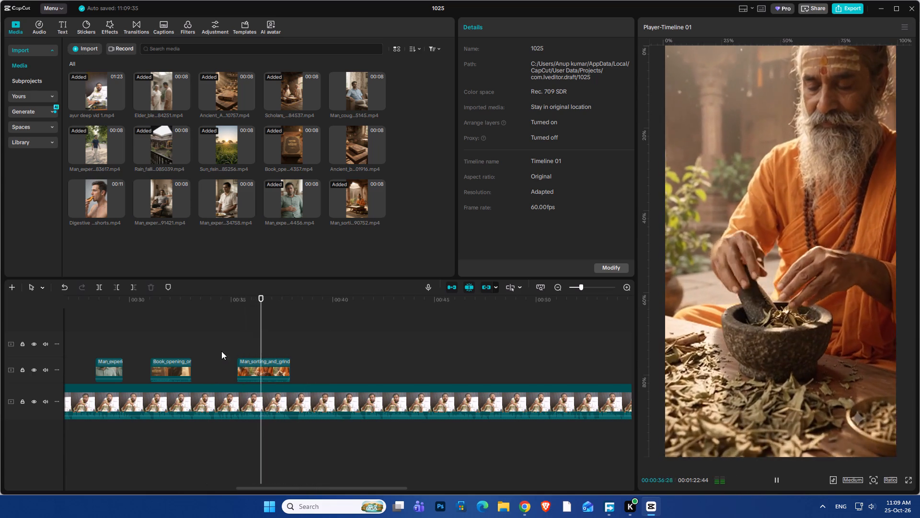
{"action": "left_click", "coordinate": [220, 350]}
{"action": "key", "text": "space"}
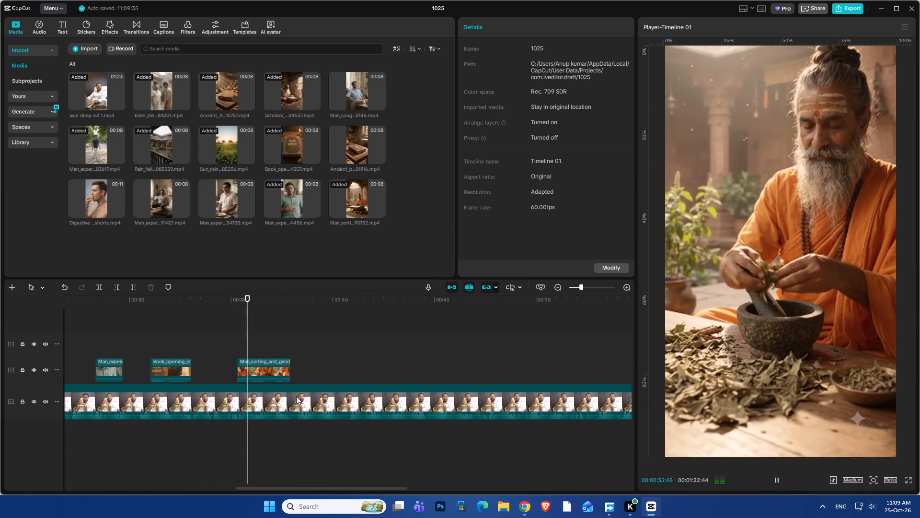
{"action": "key", "text": "space"}
{"action": "left_click", "coordinate": [533, 504]}
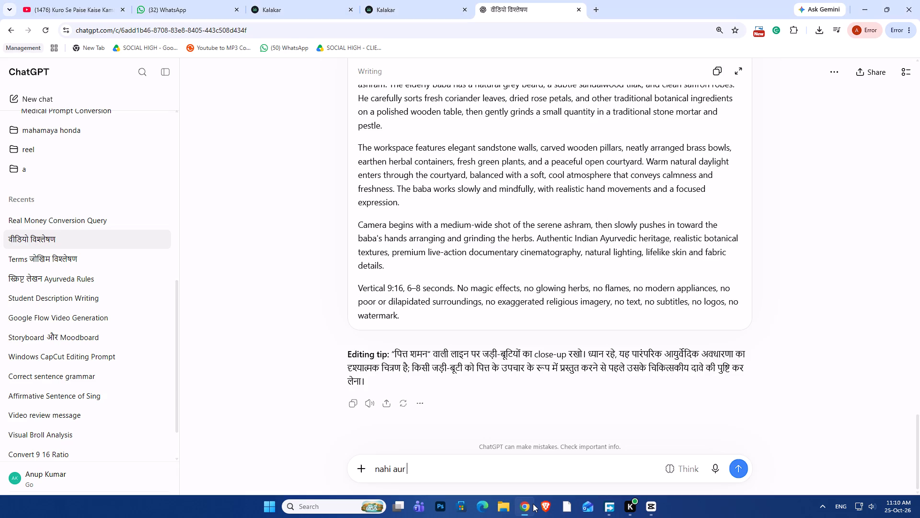
{"action": "left_click", "coordinate": [533, 504]}
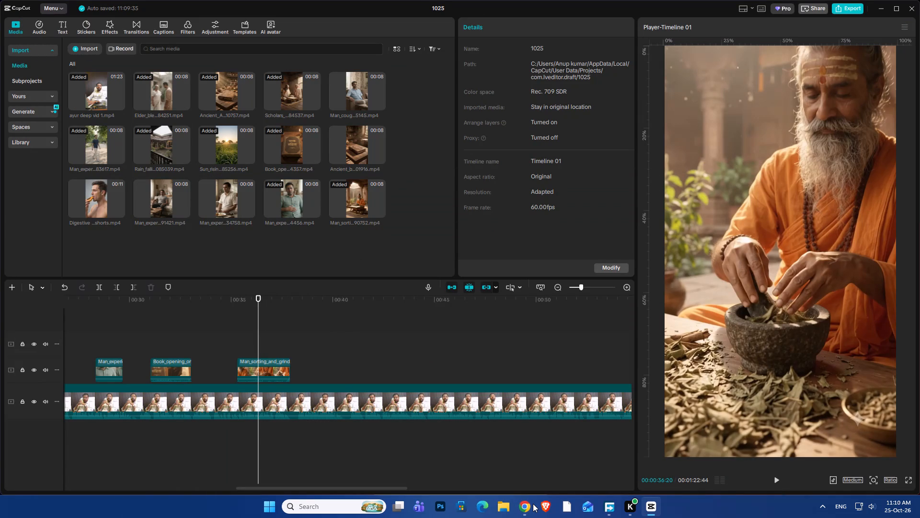
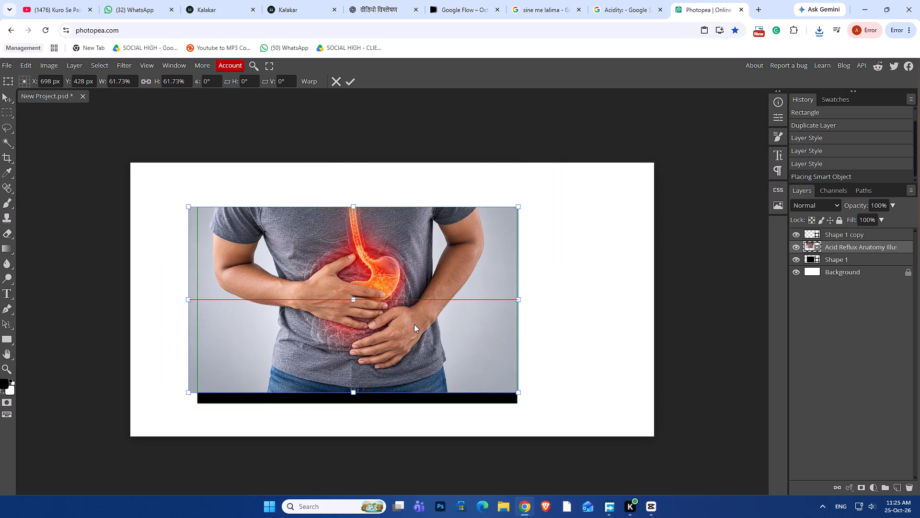
{"action": "left_click_drag", "start_coordinate": [414, 324], "coordinate": [415, 328]}
{"action": "left_click_drag", "start_coordinate": [520, 397], "coordinate": [538, 418], "text": "shift"}
{"action": "left_click_drag", "start_coordinate": [453, 365], "coordinate": [454, 361]}
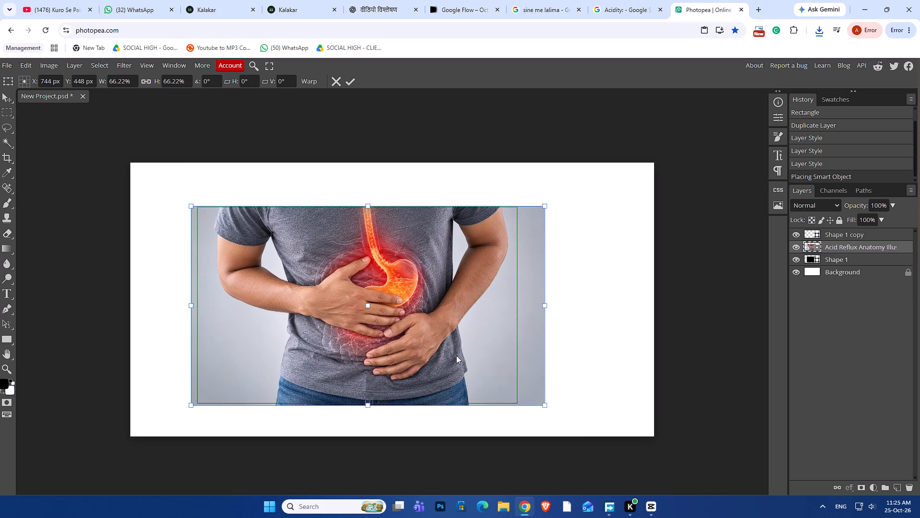
Set the stroke width of the Shape 1 copy outline to 6 px.
{"action": "left_click", "coordinate": [821, 236]}
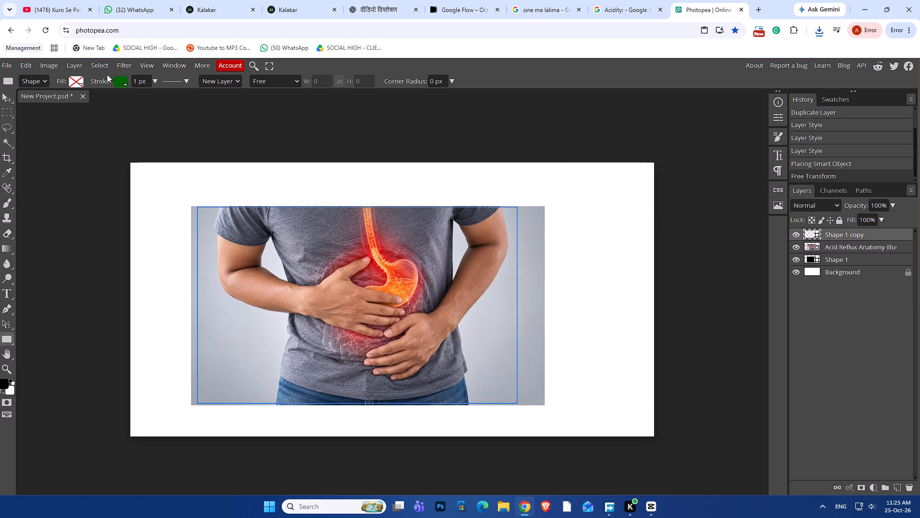
{"action": "left_click", "coordinate": [137, 79]}
{"action": "key", "text": "BackSpace"}
{"action": "key", "text": "6"}
{"action": "key", "text": "Return"}
{"action": "left_click", "coordinate": [859, 310]}
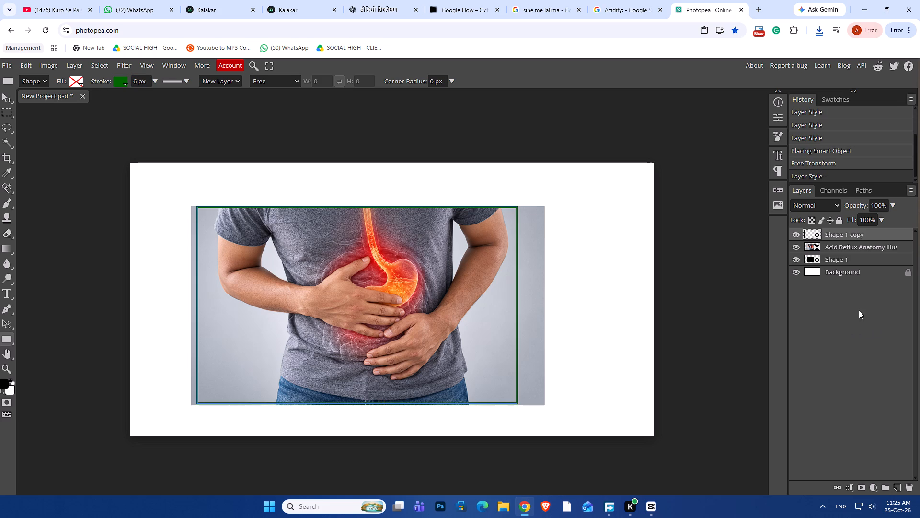
Clip the acid reflux illustration to the Shape 1 rectangle below it with a clipping mask.
{"action": "left_click", "coordinate": [839, 248]}
{"action": "left_click", "coordinate": [839, 235]}
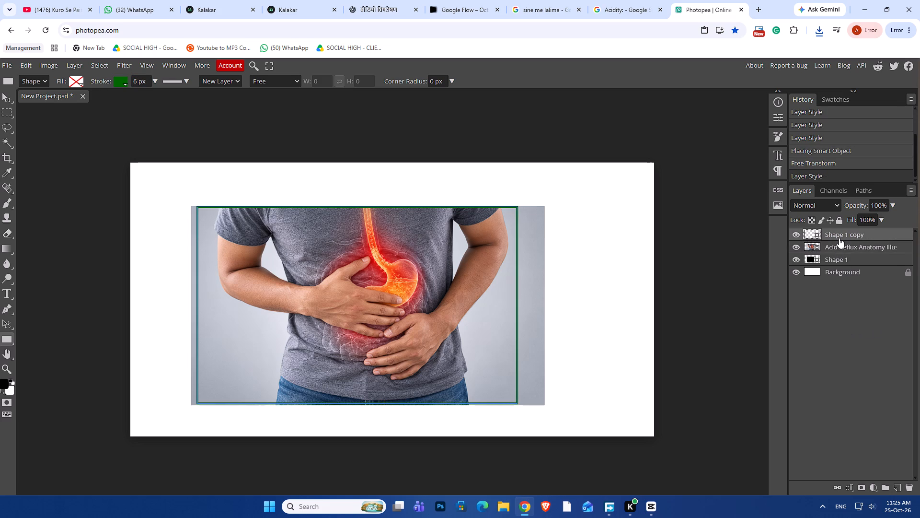
{"action": "right_click", "coordinate": [836, 248]}
{"action": "left_click", "coordinate": [850, 248]}
{"action": "right_click", "coordinate": [850, 248]}
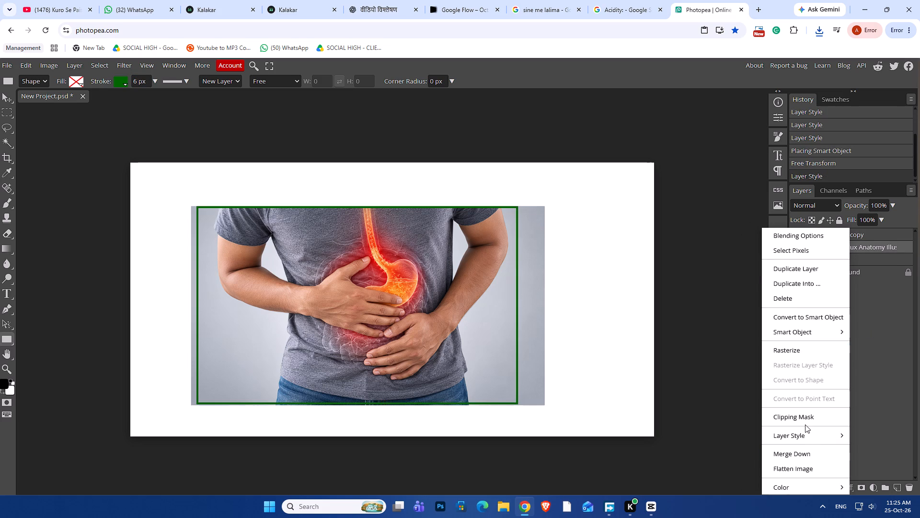
{"action": "left_click", "coordinate": [805, 418]}
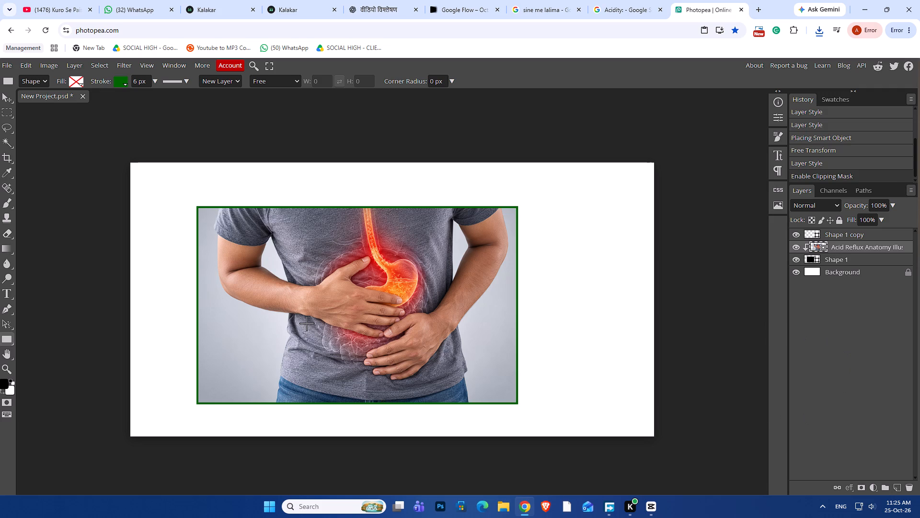
Hide the white Background layer.
{"action": "left_click", "coordinate": [797, 271]}
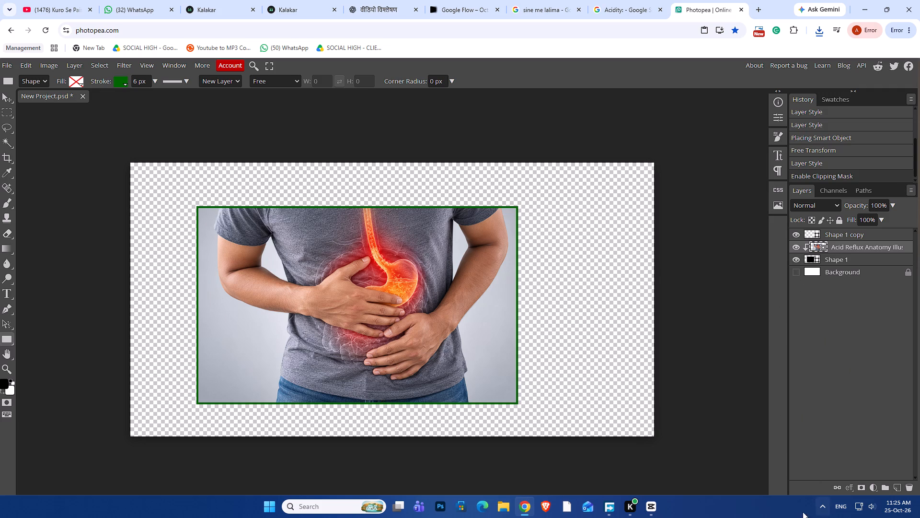
Move the outline, illustration and Shape 1 layers together toward the centre of the canvas.
{"action": "key", "text": "v"}
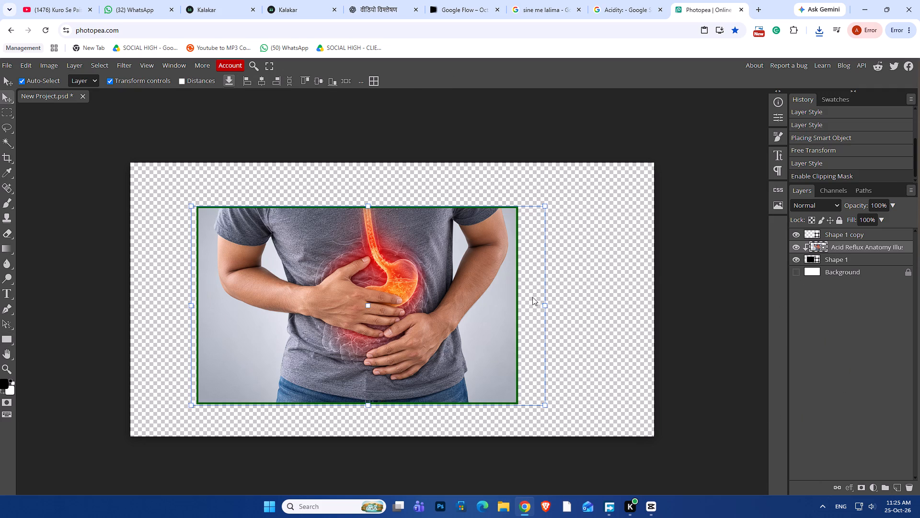
{"action": "left_click", "coordinate": [826, 261], "text": "ctrl"}
{"action": "left_click", "coordinate": [832, 238], "text": "ctrl"}
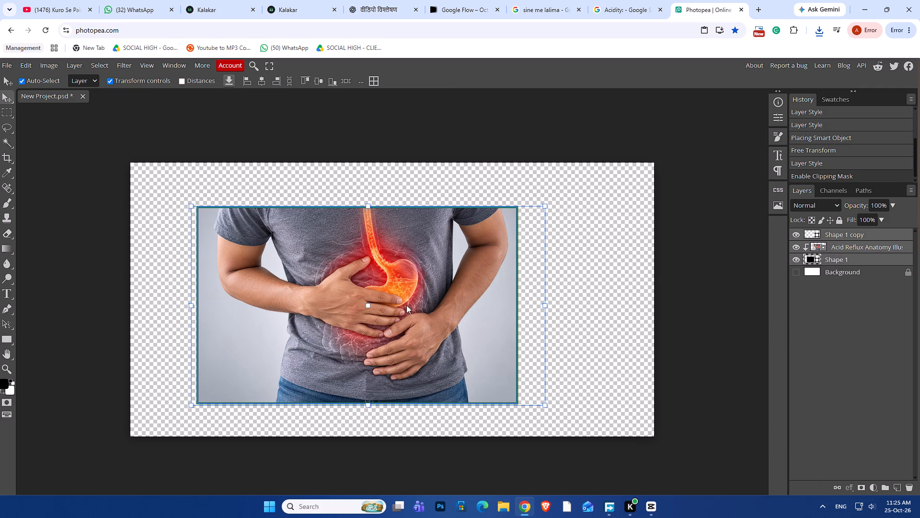
{"action": "left_click_drag", "start_coordinate": [367, 293], "coordinate": [388, 295]}
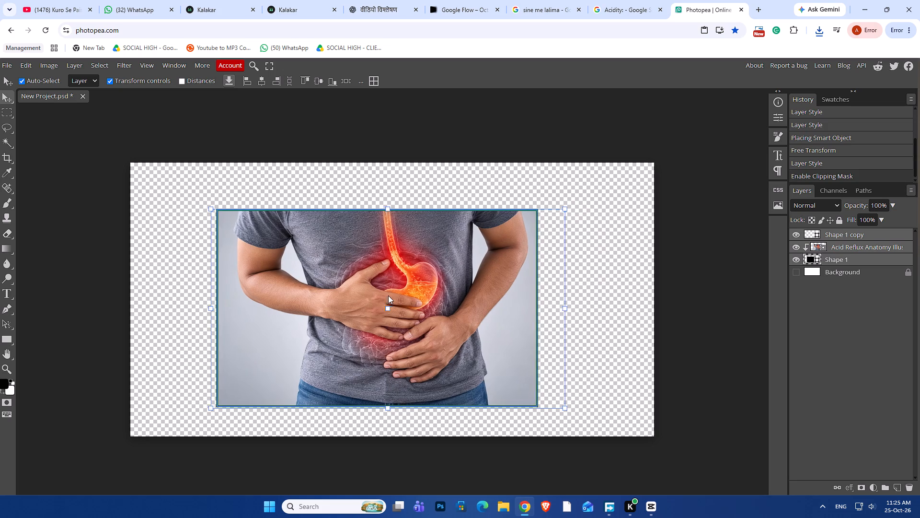
{"action": "left_click_drag", "start_coordinate": [388, 295], "coordinate": [391, 295]}
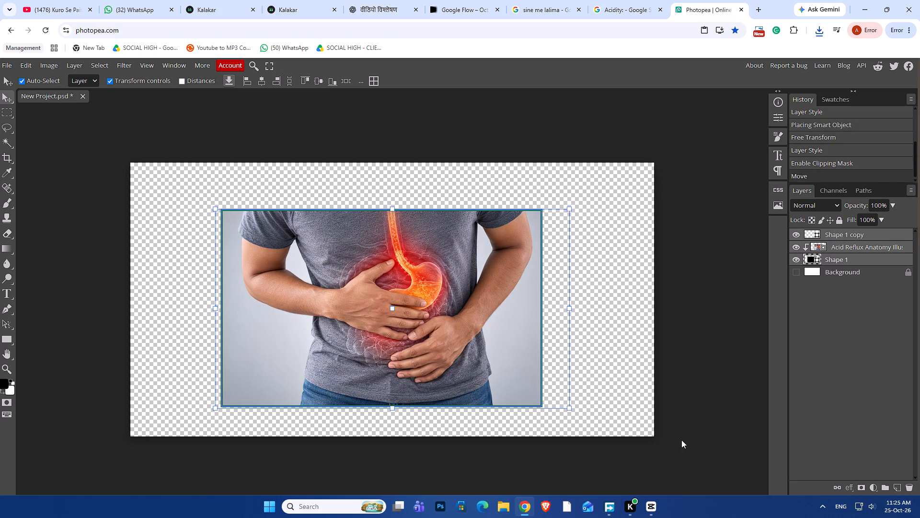
Export the framed picture as a PNG and save it to Downloads as New Project (80).png.
{"action": "left_click", "coordinate": [3, 70]}
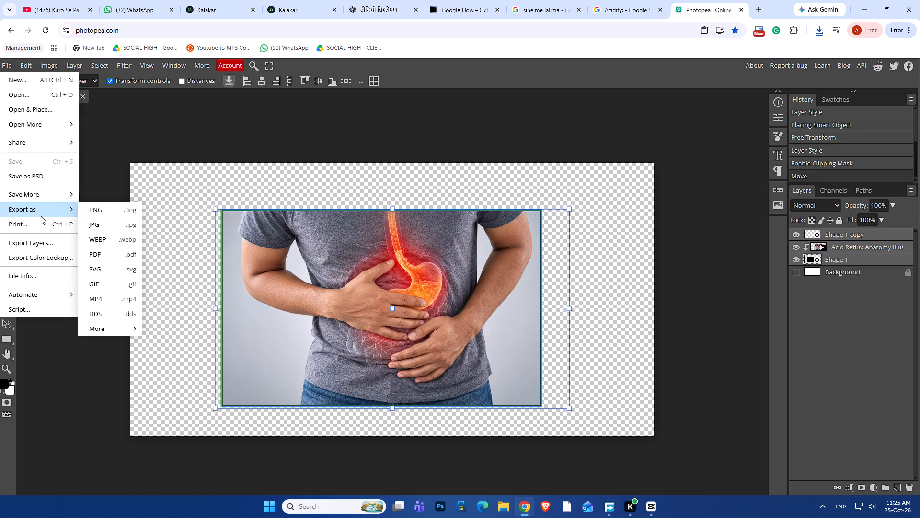
{"action": "left_click", "coordinate": [105, 208]}
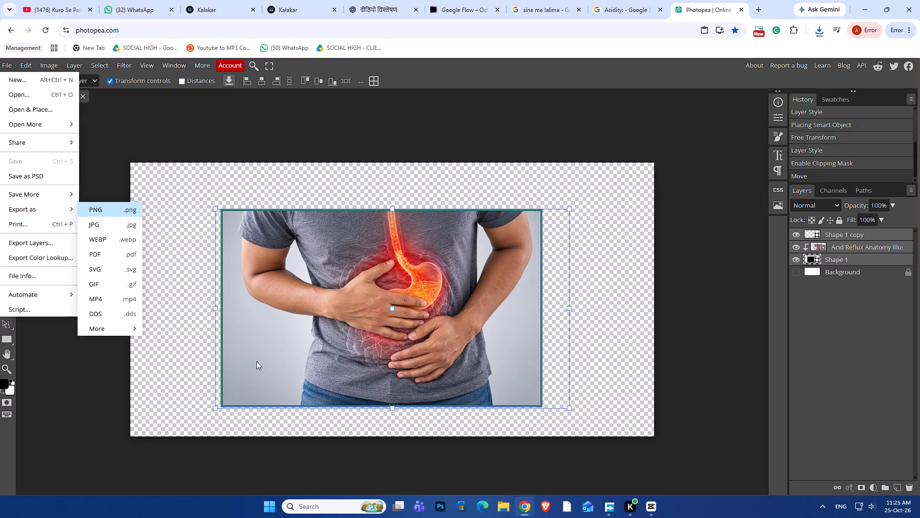
{"action": "left_click", "coordinate": [370, 272]}
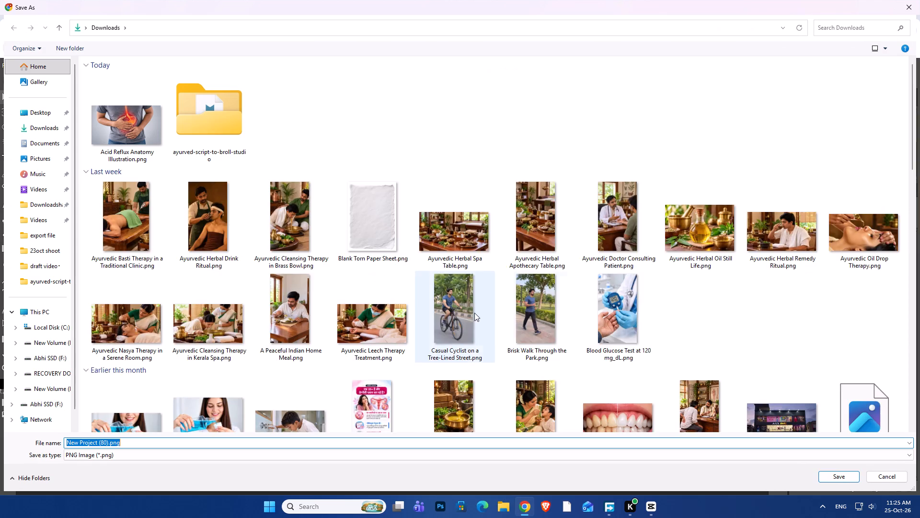
{"action": "left_click", "coordinate": [829, 474]}
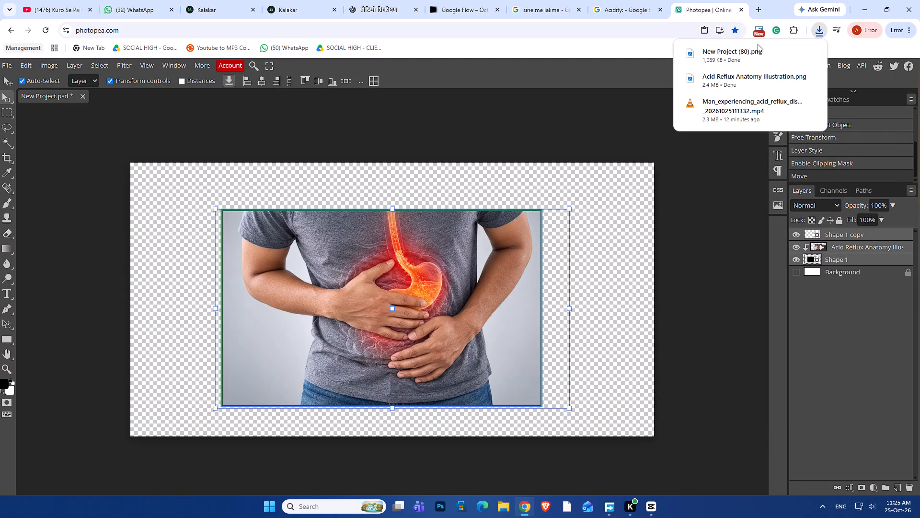
Bring the downloaded New Project (80).png into the CapCut timeline, on the B-roll track at about 00:44:47.
{"action": "left_click_drag", "start_coordinate": [748, 56], "coordinate": [300, 360]}
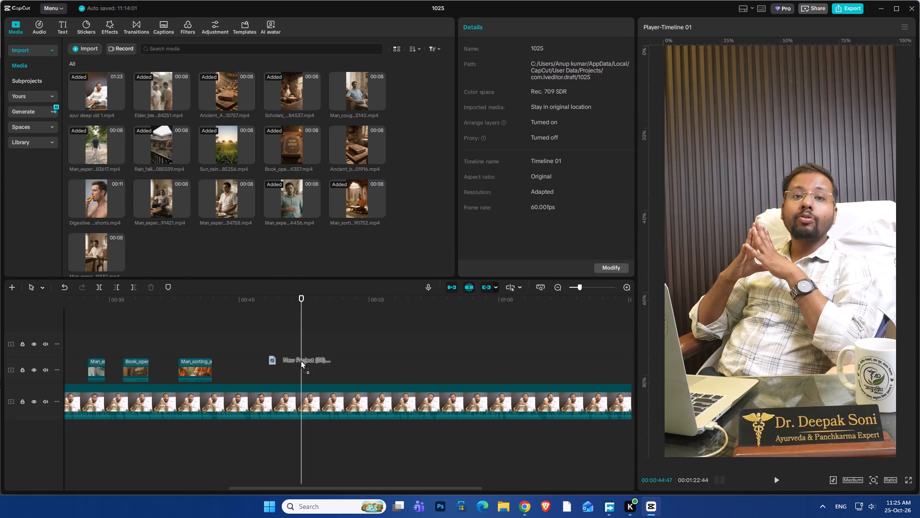
{"action": "left_click_drag", "start_coordinate": [300, 360], "coordinate": [300, 360]}
Play back the doctor's speech before the stomach picture and shift its clip earlier to start at about 00:42.
{"action": "left_click", "coordinate": [265, 345]}
{"action": "key", "text": "space"}
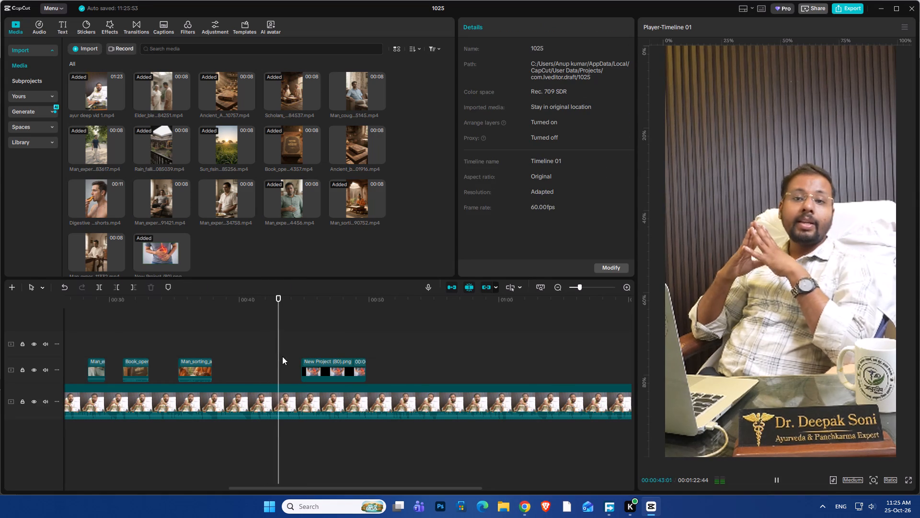
{"action": "key", "text": "space"}
{"action": "left_click_drag", "start_coordinate": [325, 371], "coordinate": [300, 374]}
{"action": "left_click", "coordinate": [246, 339]}
{"action": "key", "text": "space"}
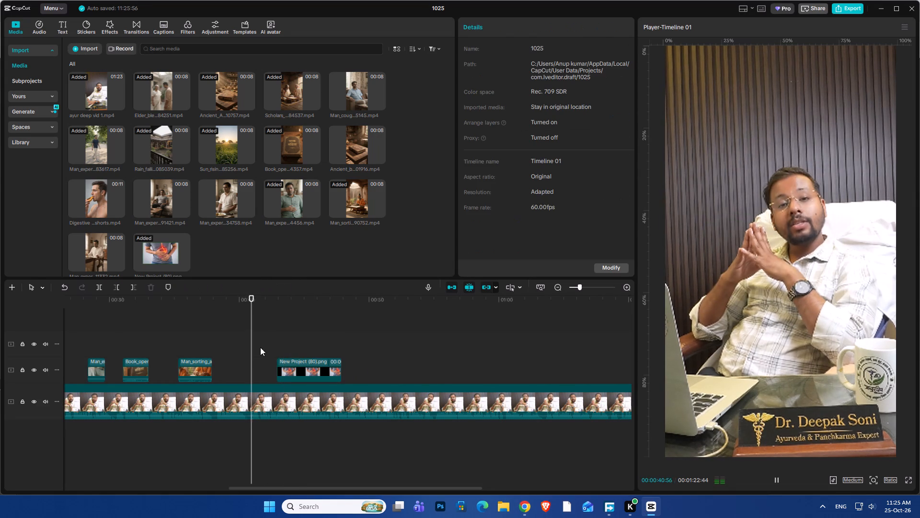
{"action": "key", "text": "space"}
{"action": "left_click_drag", "start_coordinate": [290, 372], "coordinate": [281, 375]}
{"action": "key", "text": "space"}
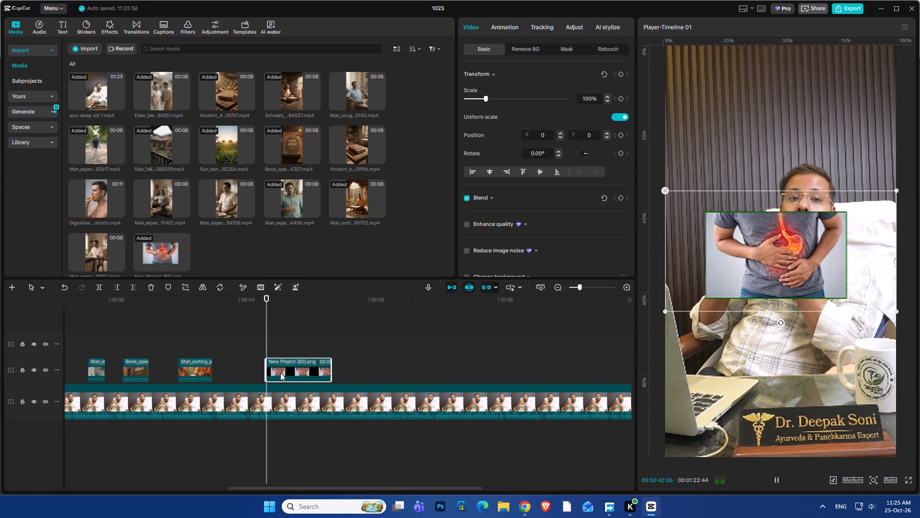
{"action": "key", "text": "space"}
Scale the framed stomach picture to 114% and place it over the lower part of the video, above the doctor's nameplate.
{"action": "left_click_drag", "start_coordinate": [792, 267], "coordinate": [806, 348]}
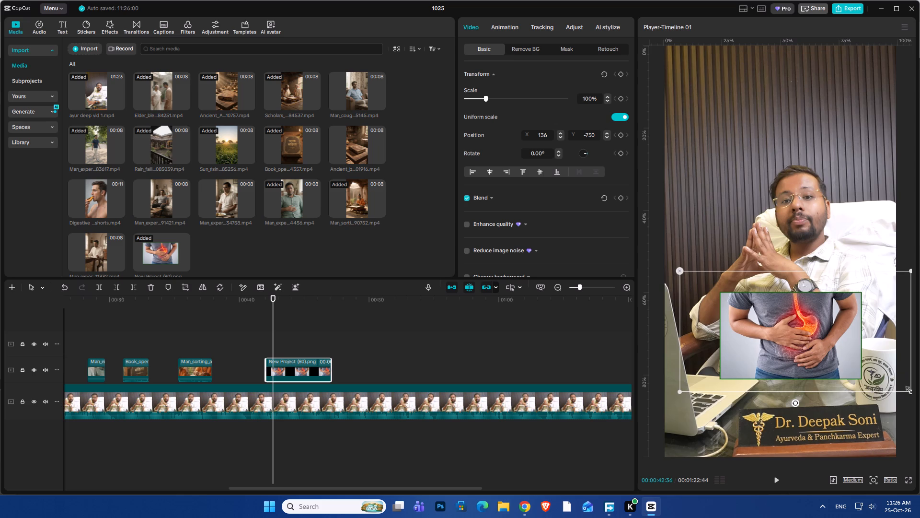
{"action": "scroll", "coordinate": [816, 365], "scroll_direction": "down", "scroll_amount": 4, "text": "ctrl"}
{"action": "left_click_drag", "start_coordinate": [845, 321], "coordinate": [871, 345]}
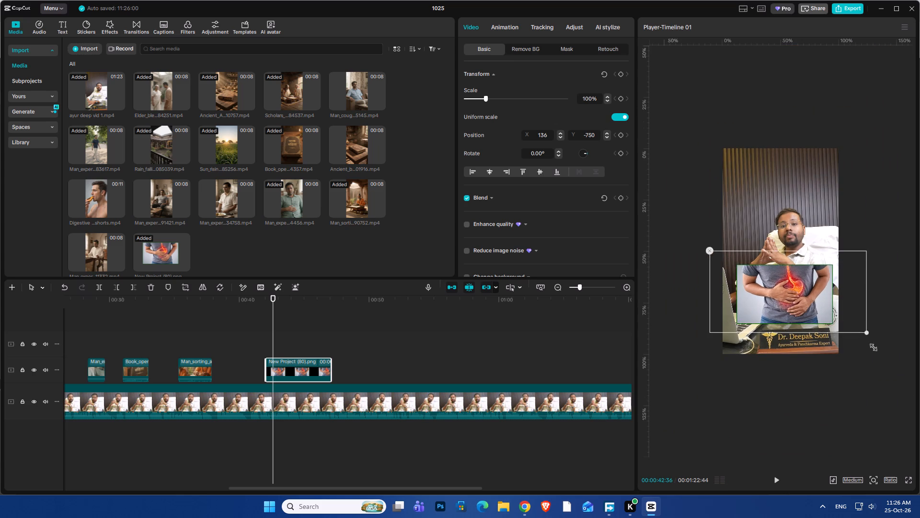
{"action": "left_click_drag", "start_coordinate": [871, 345], "coordinate": [880, 350]}
{"action": "left_click_drag", "start_coordinate": [788, 313], "coordinate": [785, 321]}
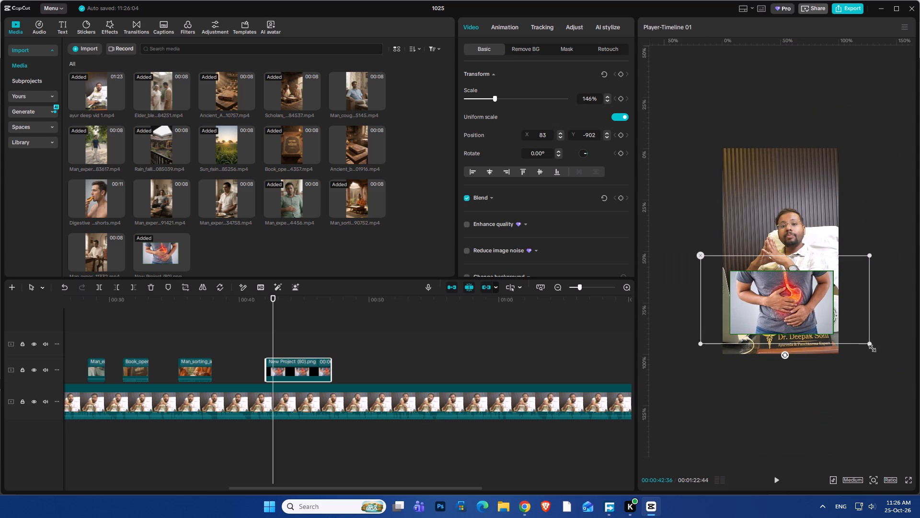
{"action": "left_click_drag", "start_coordinate": [868, 345], "coordinate": [845, 322]}
{"action": "left_click_drag", "start_coordinate": [772, 306], "coordinate": [796, 304]}
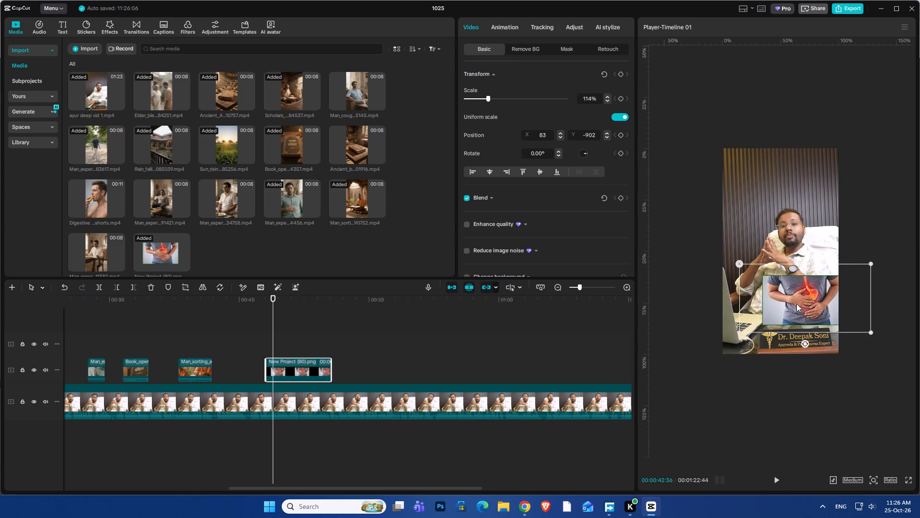
{"action": "left_click_drag", "start_coordinate": [796, 304], "coordinate": [775, 301]}
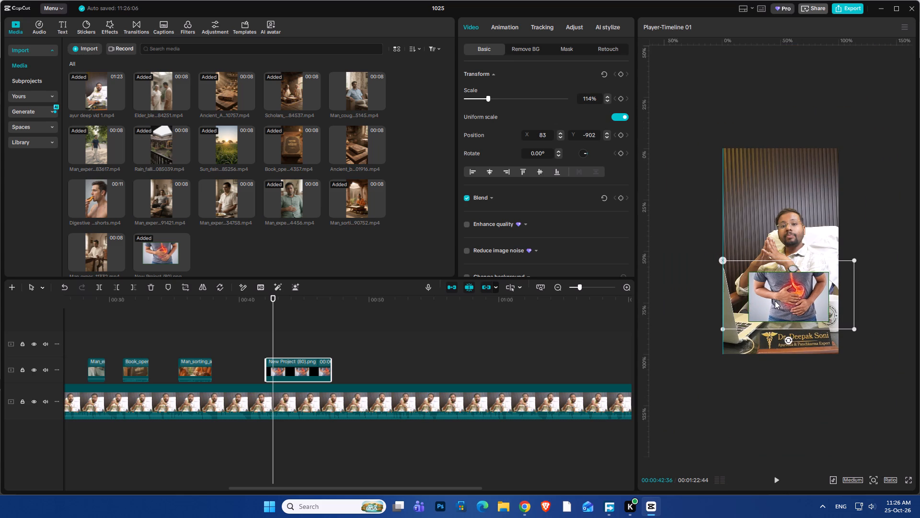
{"action": "left_click_drag", "start_coordinate": [775, 301], "coordinate": [773, 301]}
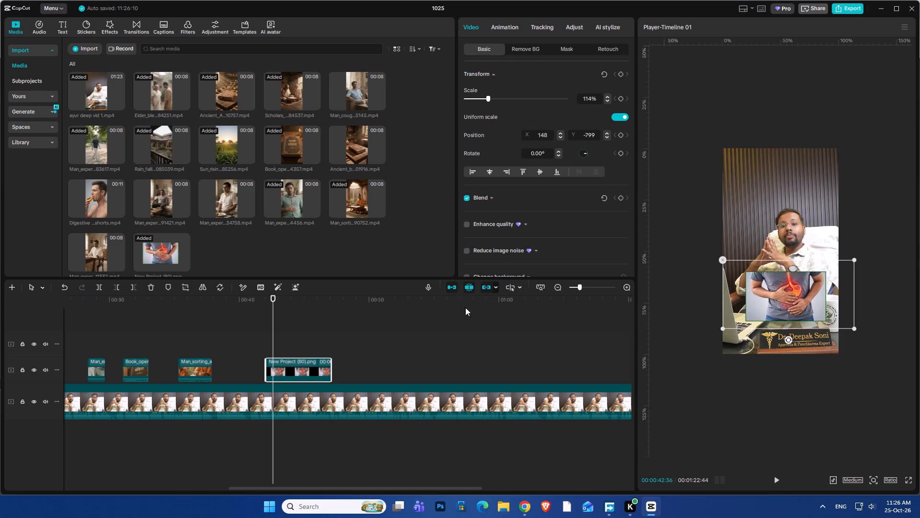
Preview the overlay and reposition the stomach picture to about X 42, Y -801.
{"action": "key", "text": "space"}
{"action": "key", "text": "space"}
{"action": "left_click_drag", "start_coordinate": [761, 296], "coordinate": [741, 297]}
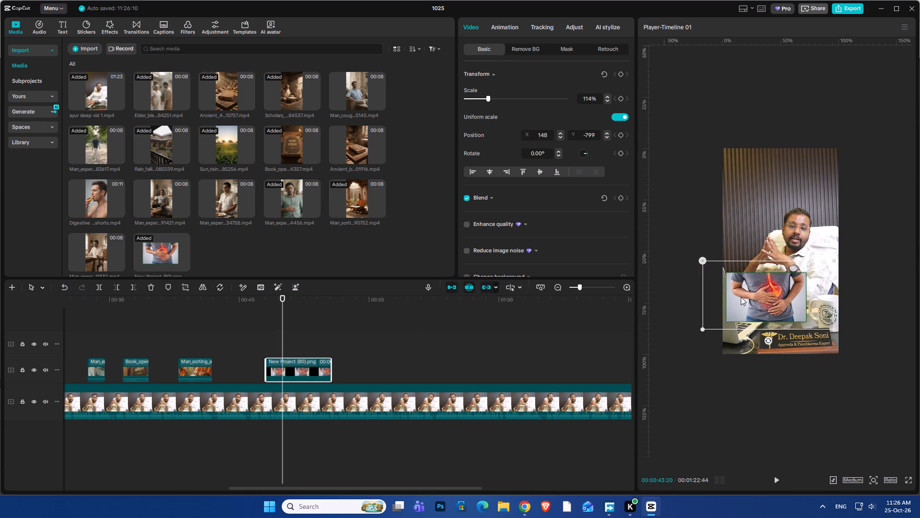
{"action": "left_click_drag", "start_coordinate": [741, 297], "coordinate": [756, 298]}
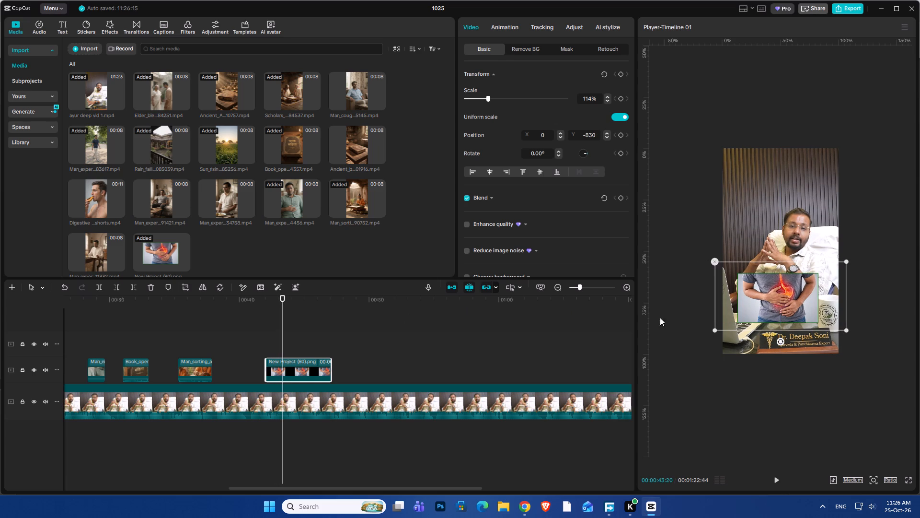
{"action": "scroll", "coordinate": [802, 342], "scroll_direction": "up", "scroll_amount": 2, "text": "ctrl"}
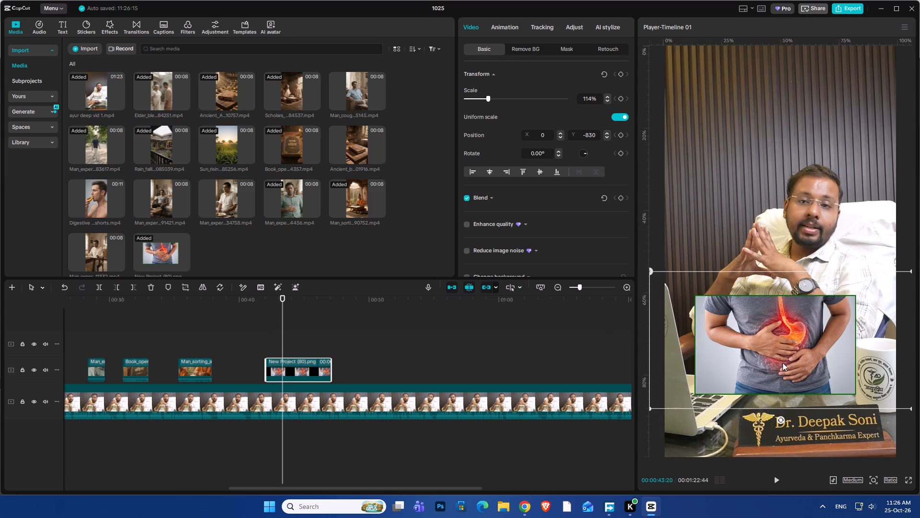
{"action": "left_click_drag", "start_coordinate": [753, 352], "coordinate": [775, 352]}
{"action": "left_click_drag", "start_coordinate": [764, 363], "coordinate": [769, 350]}
{"action": "left_click_drag", "start_coordinate": [769, 350], "coordinate": [773, 360]}
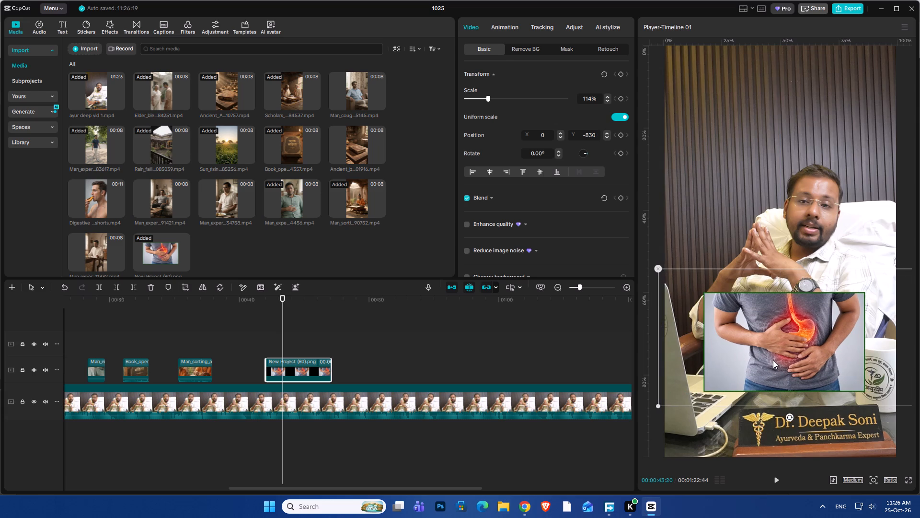
{"action": "left_click_drag", "start_coordinate": [773, 360], "coordinate": [769, 360]}
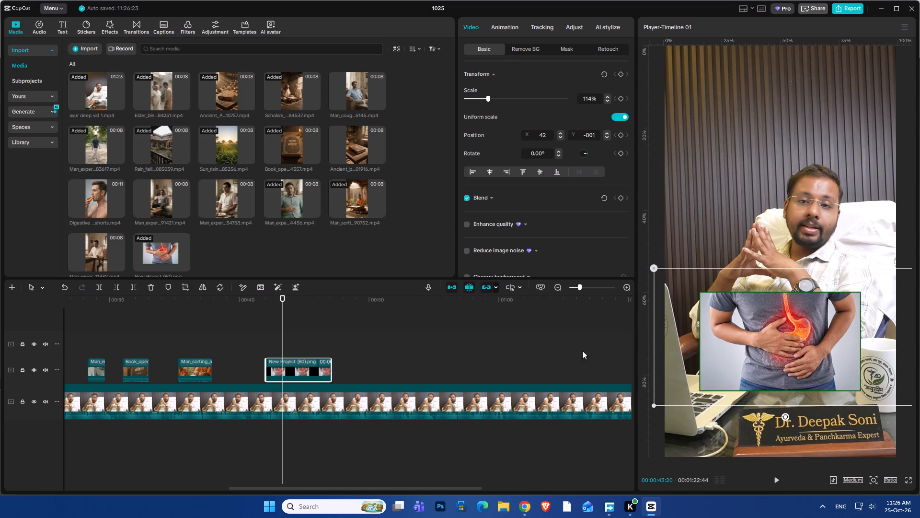
Play the section and move the stomach picture clip slightly later, onto the track above the B-roll.
{"action": "key", "text": "space"}
{"action": "key", "text": "space"}
{"action": "left_click_drag", "start_coordinate": [297, 363], "coordinate": [329, 351], "text": "alt"}
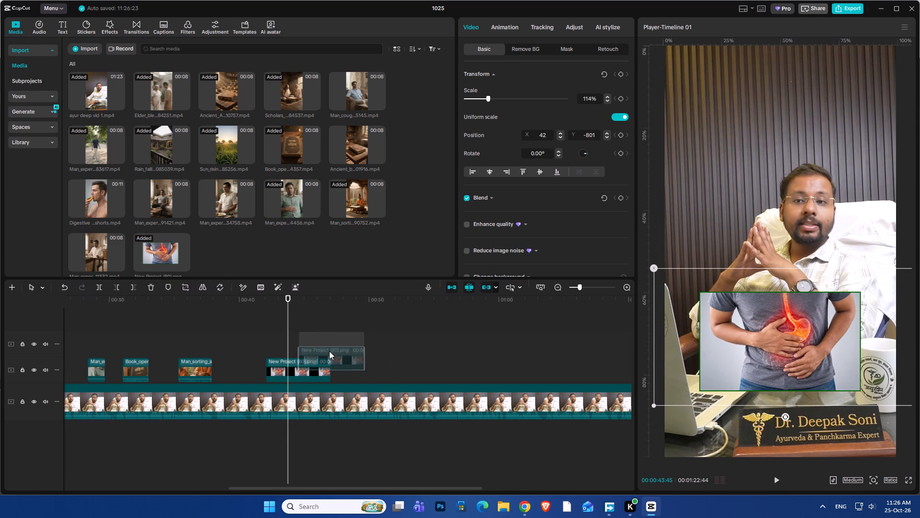
{"action": "left_click_drag", "start_coordinate": [329, 351], "coordinate": [328, 348], "text": "alt"}
{"action": "key", "text": "space"}
{"action": "key", "text": "space"}
{"action": "left_click_drag", "start_coordinate": [328, 347], "coordinate": [318, 350]}
{"action": "left_click", "coordinate": [520, 503]}
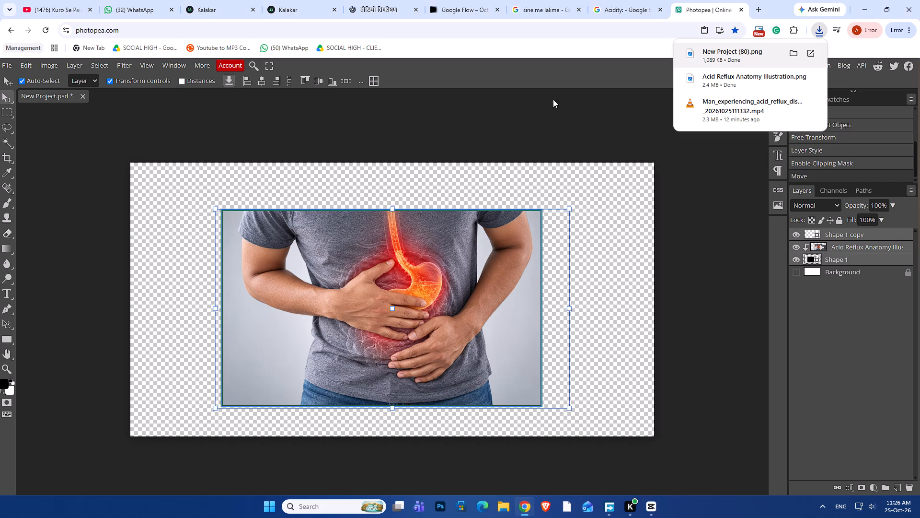
{"action": "left_click", "coordinate": [635, 12]}
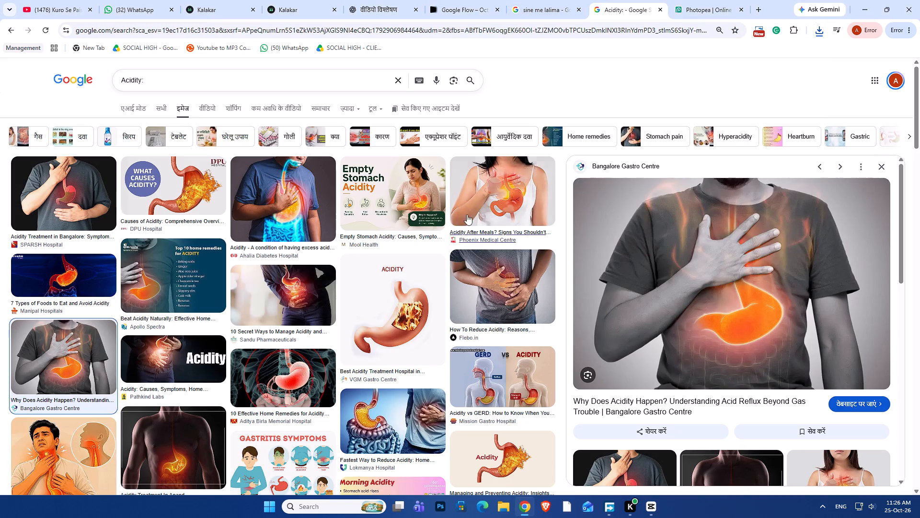
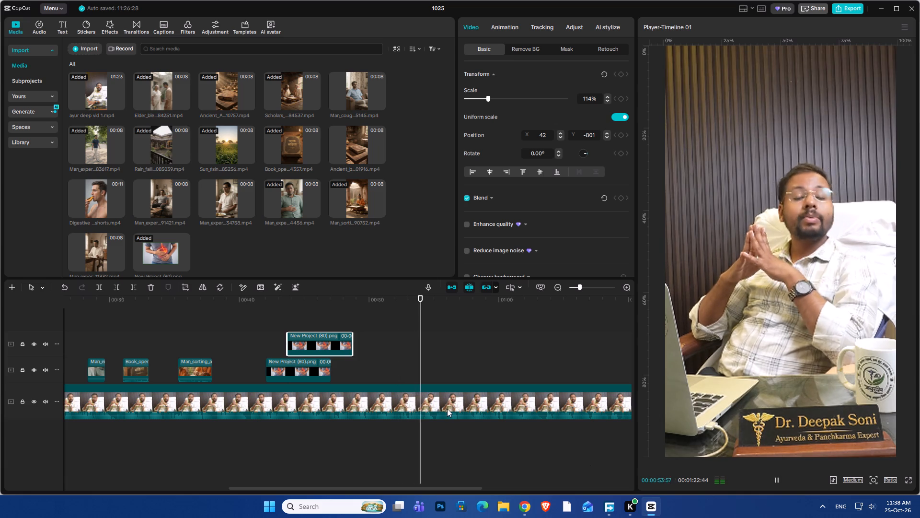
{"action": "double_click", "coordinate": [368, 315]}
{"action": "key", "text": "space"}
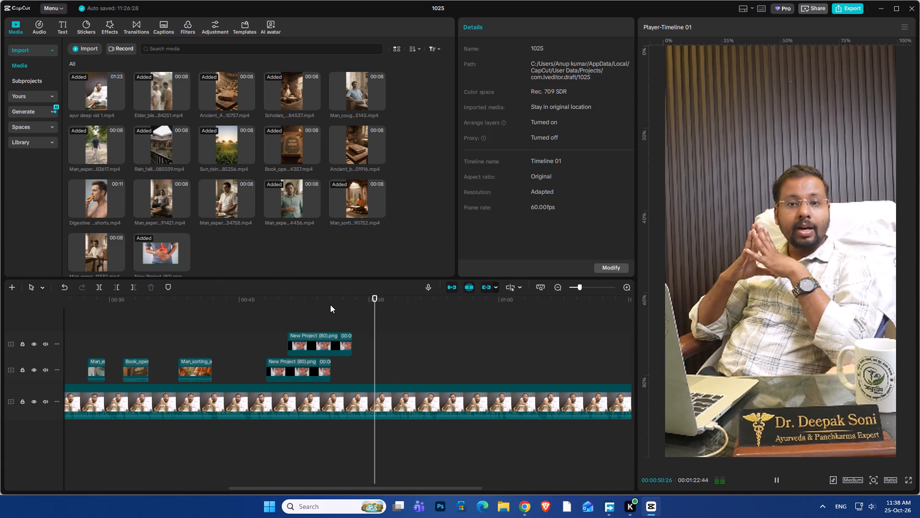
{"action": "key", "text": "space"}
{"action": "key", "text": "space"}
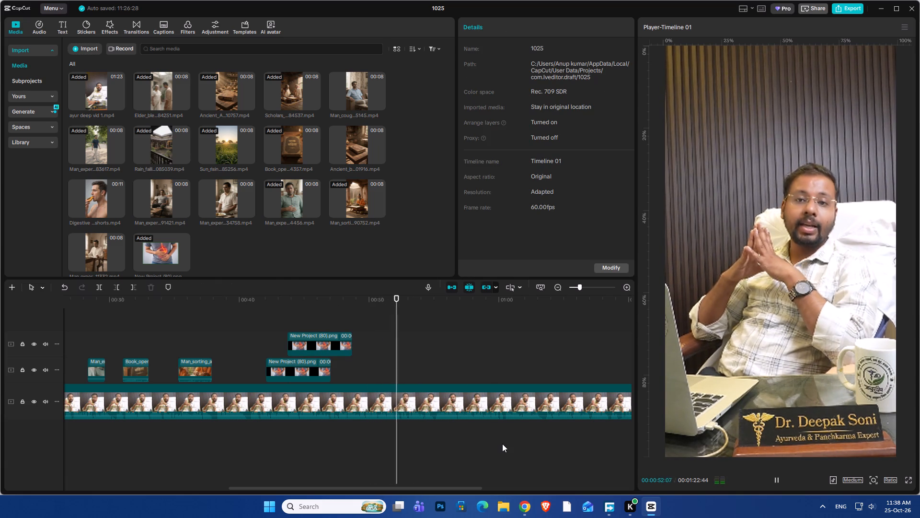
{"action": "key", "text": "space"}
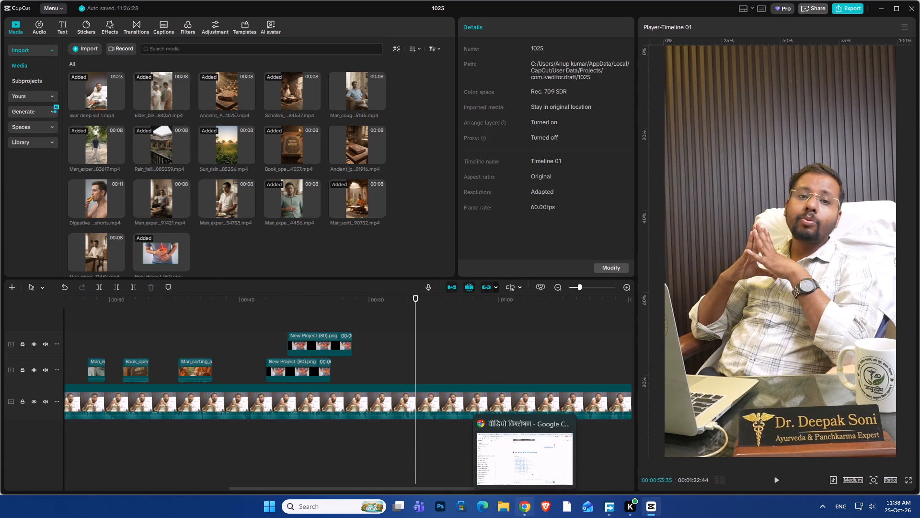
{"action": "left_click", "coordinate": [357, 307]}
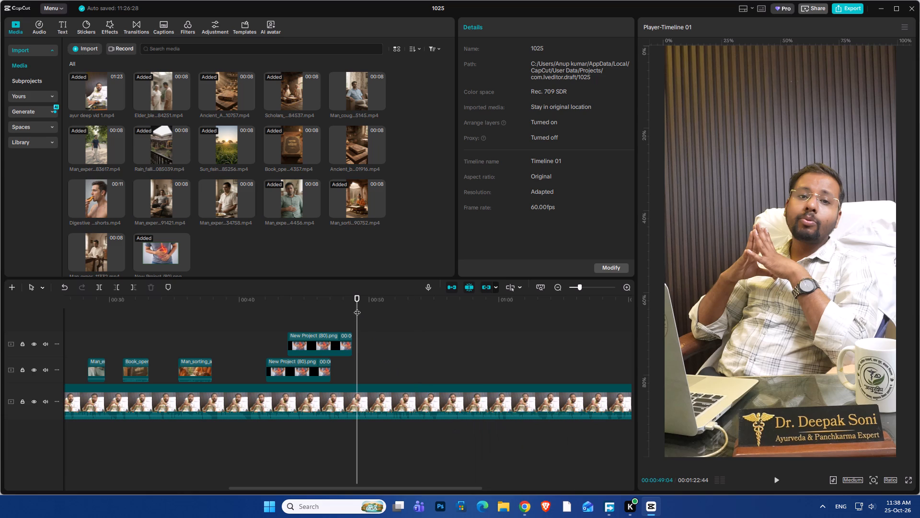
{"action": "key", "text": "space"}
{"action": "left_click", "coordinate": [345, 319]}
{"action": "left_click", "coordinate": [324, 315]}
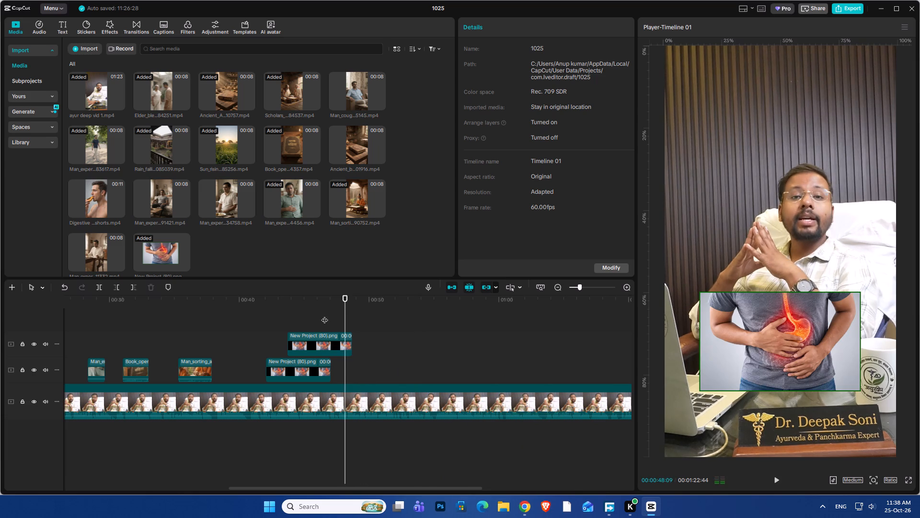
{"action": "key", "text": "space"}
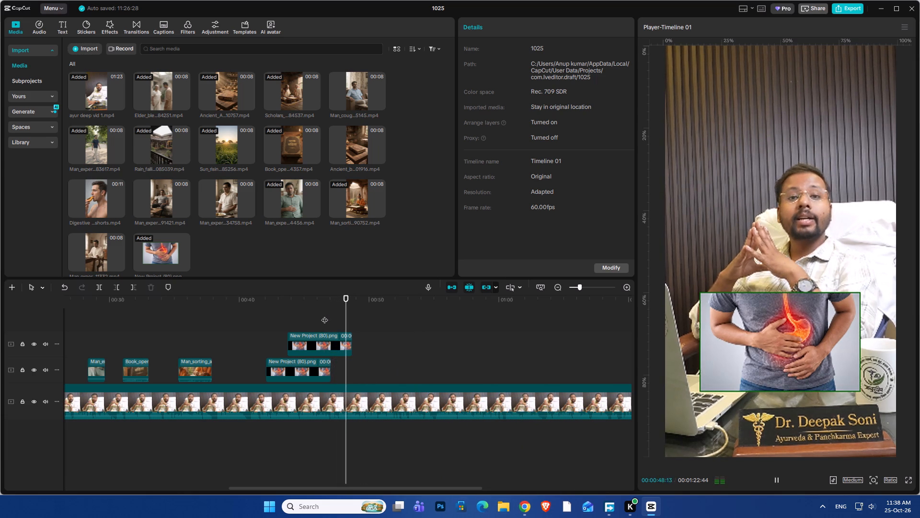
{"action": "key", "text": "space"}
{"action": "left_click", "coordinate": [296, 309]}
{"action": "key", "text": "space"}
{"action": "key", "text": "space"}
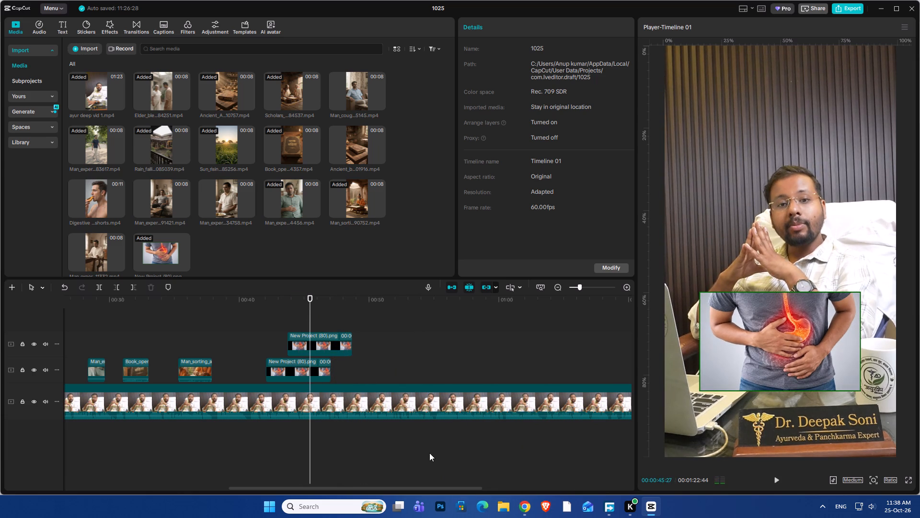
In Chrome, save the Gladskin facial redness picture from the "sine me lalima" image results to the computer, dismissing the download manager.
{"action": "left_click", "coordinate": [518, 501]}
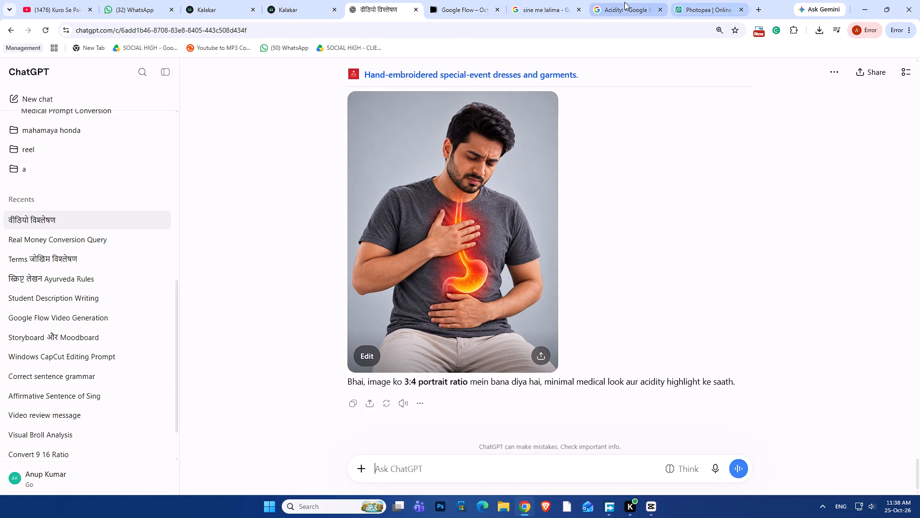
{"action": "left_click", "coordinate": [618, 0]}
{"action": "left_click", "coordinate": [553, 8]}
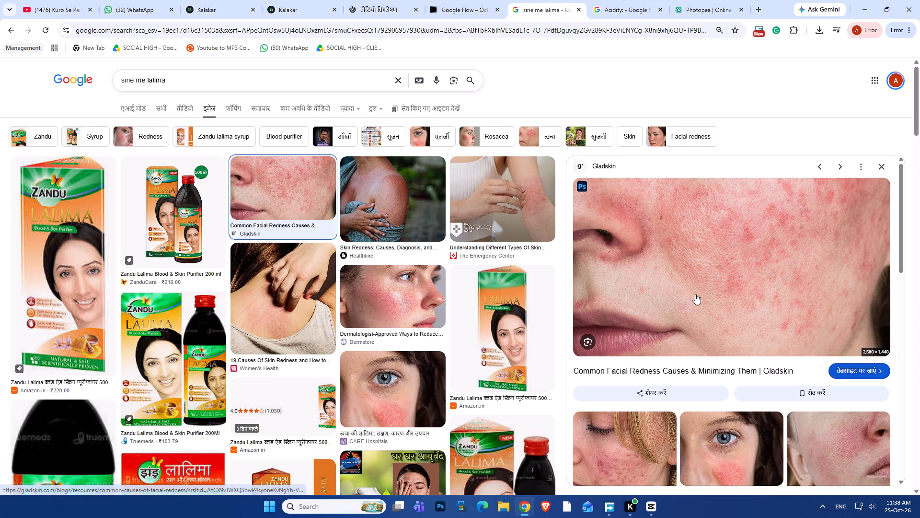
{"action": "scroll", "coordinate": [694, 288], "scroll_direction": "down", "scroll_amount": 3}
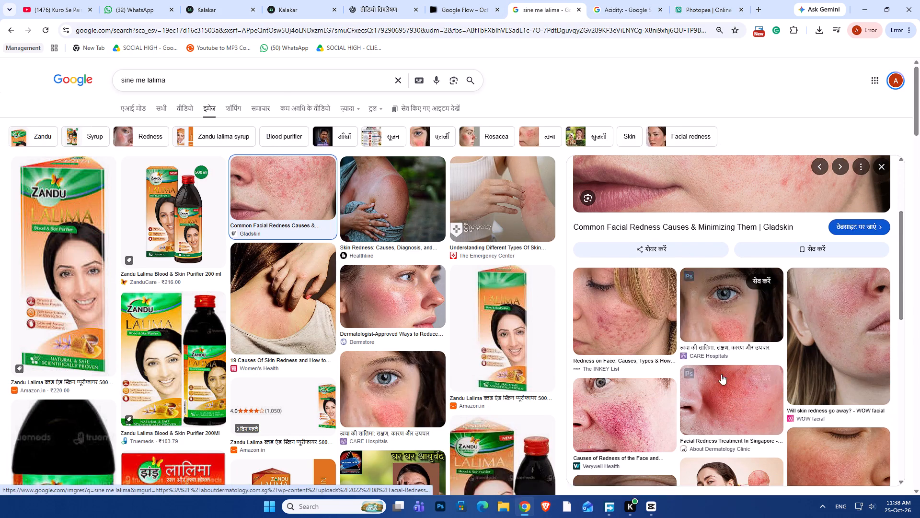
{"action": "scroll", "coordinate": [706, 267], "scroll_direction": "up", "scroll_amount": 7}
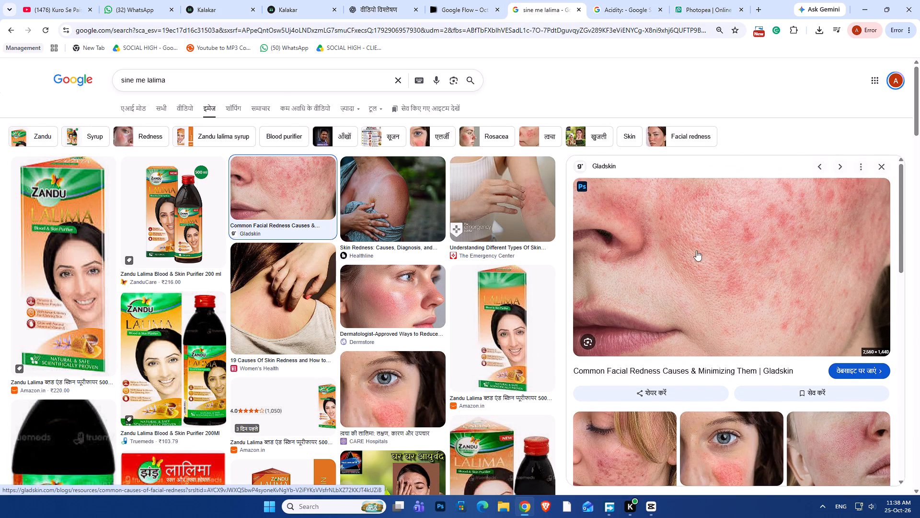
{"action": "right_click", "coordinate": [687, 236]}
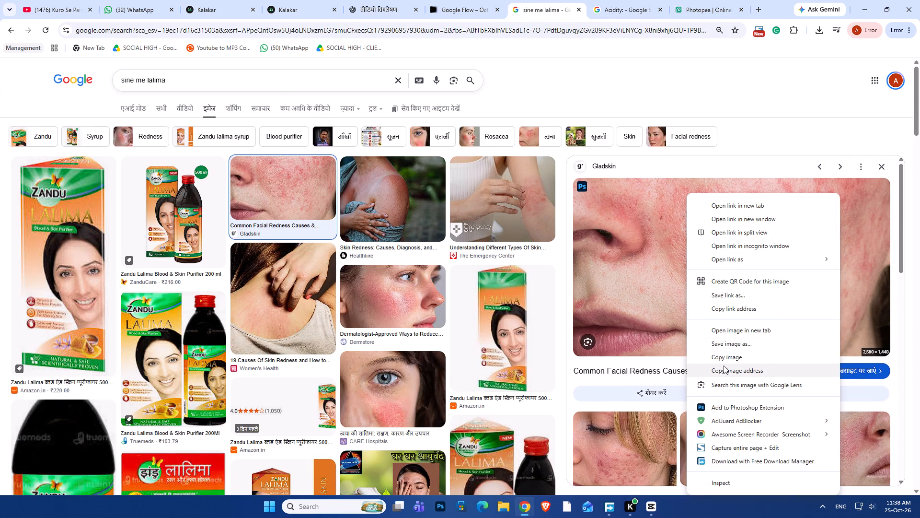
{"action": "left_click", "coordinate": [730, 343]}
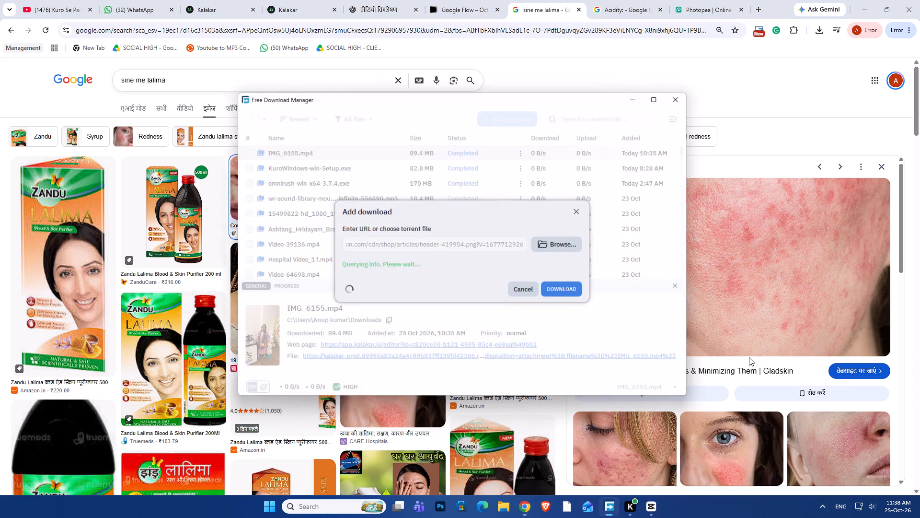
{"action": "left_click", "coordinate": [579, 193]}
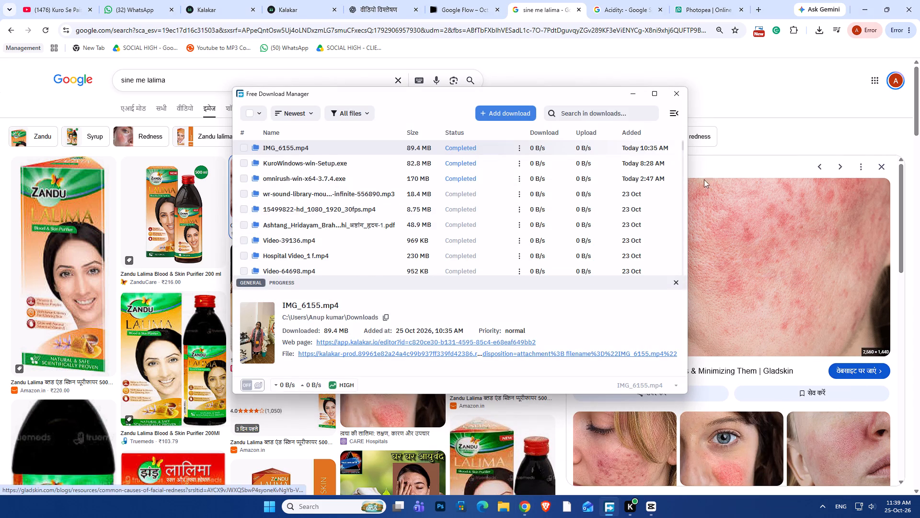
{"action": "left_click", "coordinate": [677, 89]}
{"action": "left_click", "coordinate": [842, 476]}
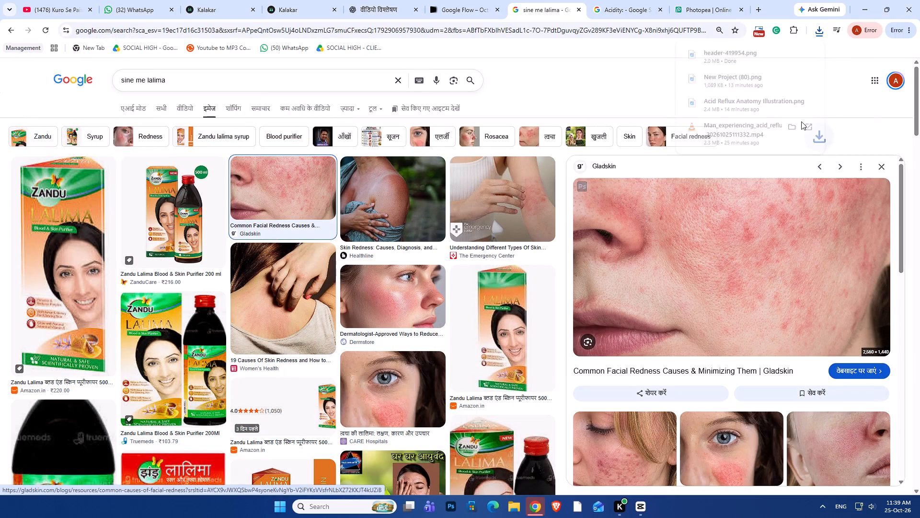
Place header-419954.png in the Photopea document above the acid reflux layer, scaled to 47.93% and positioned to cover the green frame.
{"action": "left_click_drag", "start_coordinate": [730, 60], "coordinate": [700, 9]}
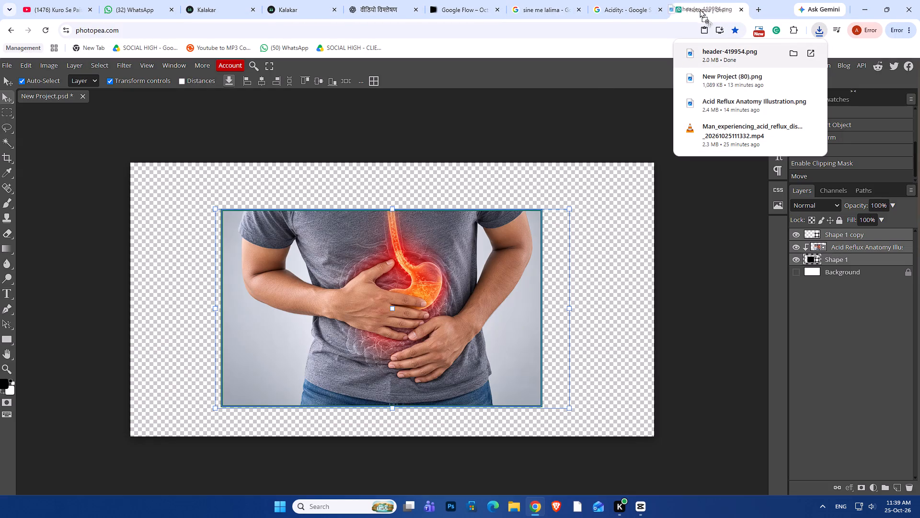
{"action": "left_click_drag", "start_coordinate": [700, 9], "coordinate": [837, 242]}
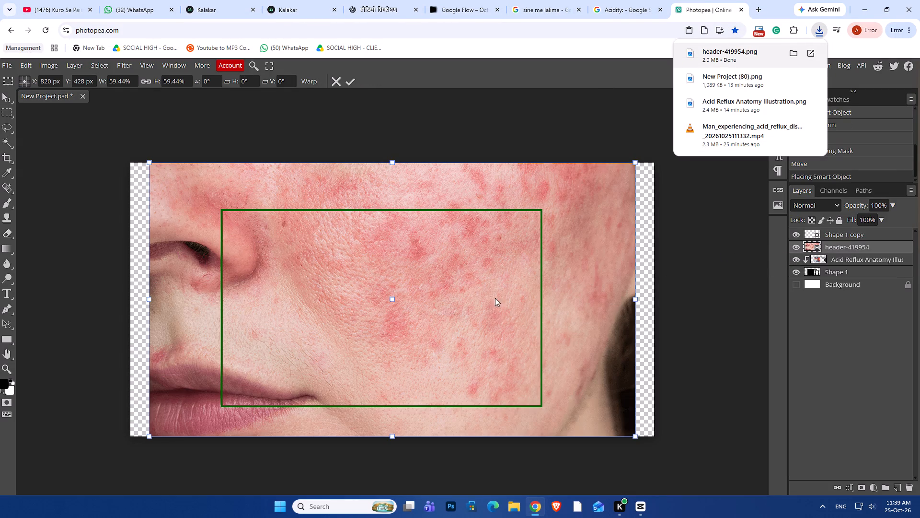
{"action": "left_click_drag", "start_coordinate": [633, 436], "coordinate": [493, 263], "text": "shift"}
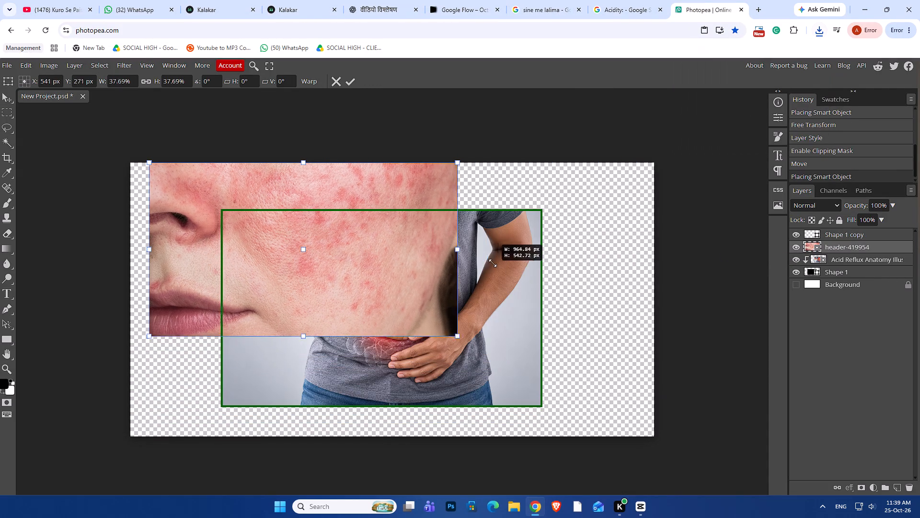
{"action": "left_click_drag", "start_coordinate": [493, 263], "coordinate": [492, 262], "text": "shift"}
{"action": "left_click_drag", "start_coordinate": [329, 271], "coordinate": [411, 329]}
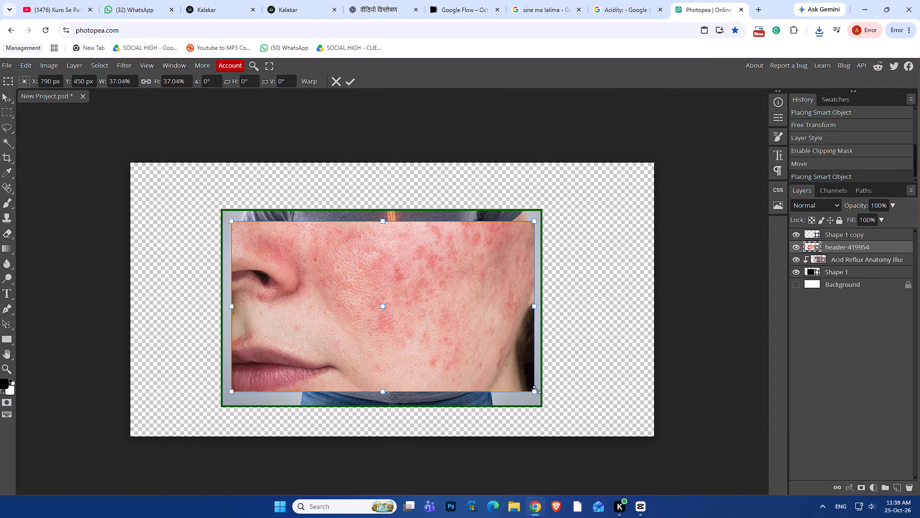
{"action": "left_click_drag", "start_coordinate": [533, 389], "coordinate": [610, 465], "text": "shift"}
{"action": "left_click_drag", "start_coordinate": [473, 373], "coordinate": [444, 359]}
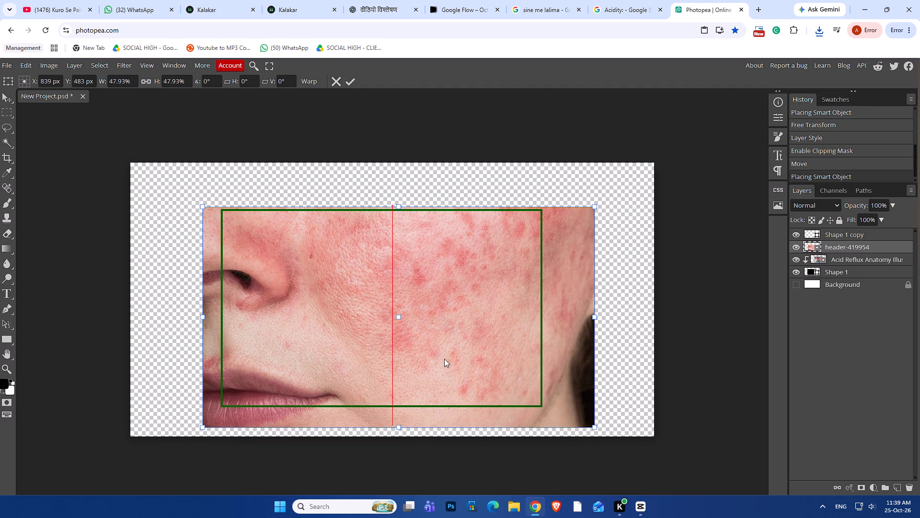
{"action": "left_click_drag", "start_coordinate": [444, 359], "coordinate": [434, 354]}
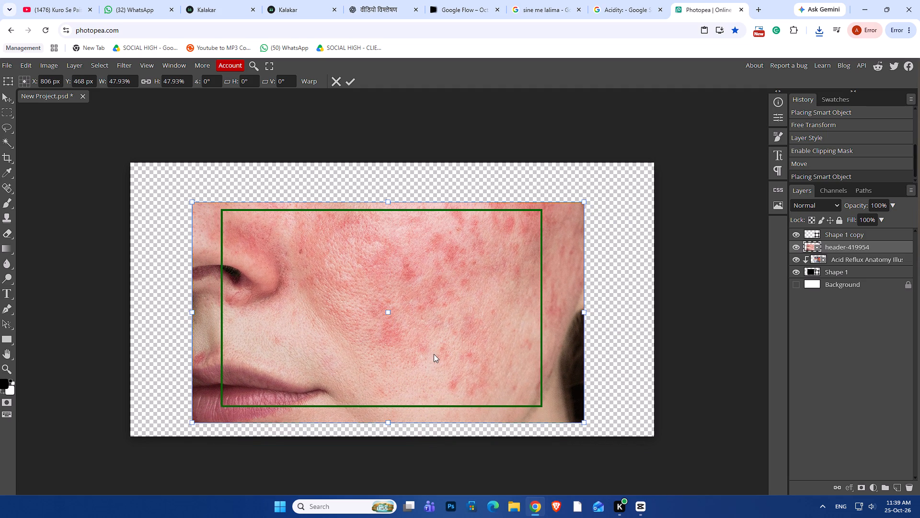
Apply a clipping mask to the header-419954 layer to keep the picture inside the green frame.
{"action": "right_click", "coordinate": [820, 251]}
{"action": "left_click", "coordinate": [853, 415]}
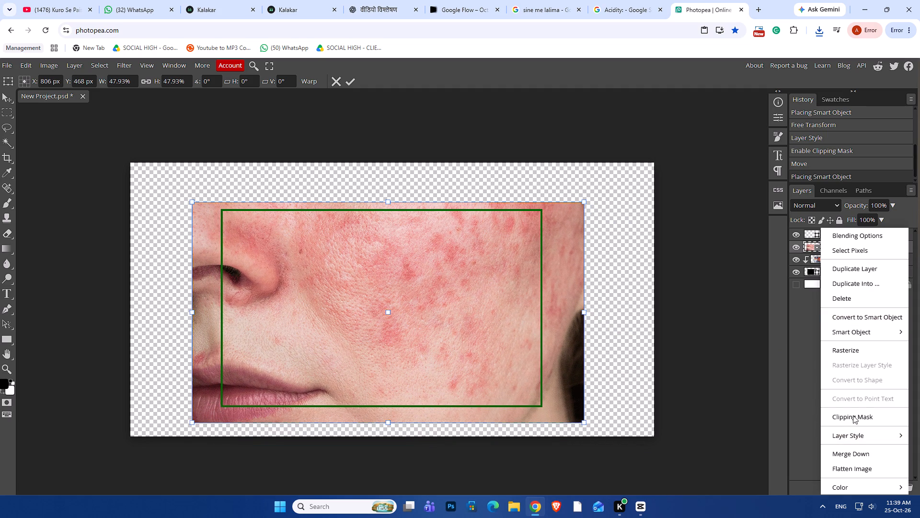
Export the framed redness picture as a PNG named New Project (81).png in Downloads.
{"action": "left_click", "coordinate": [4, 65]}
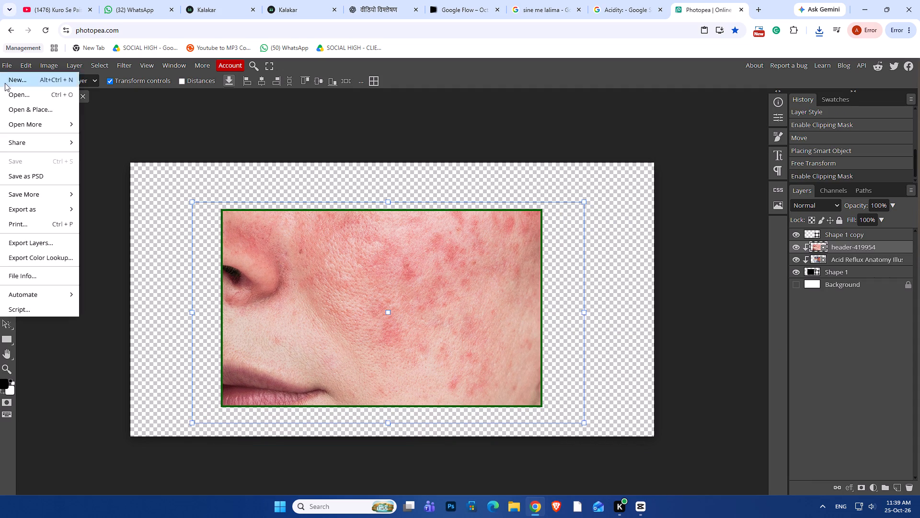
{"action": "left_click", "coordinate": [32, 211]}
{"action": "left_click", "coordinate": [87, 208]}
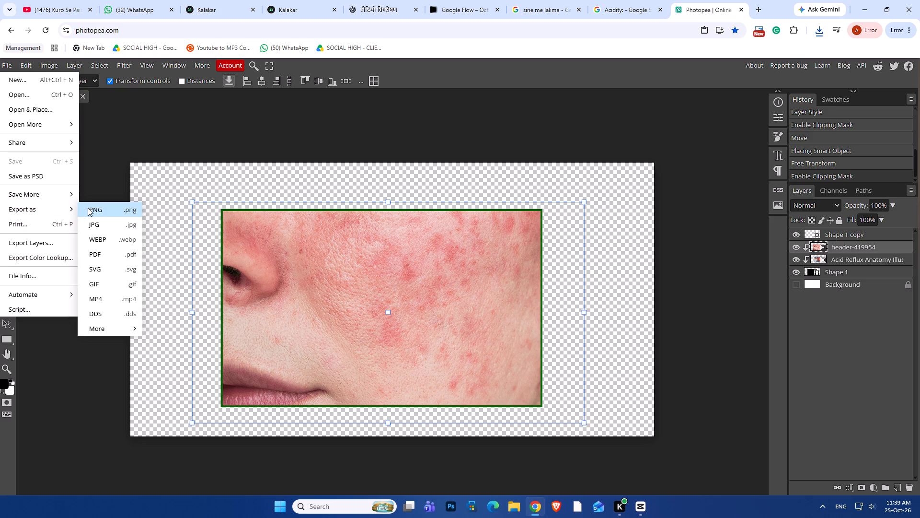
{"action": "left_click", "coordinate": [400, 269]}
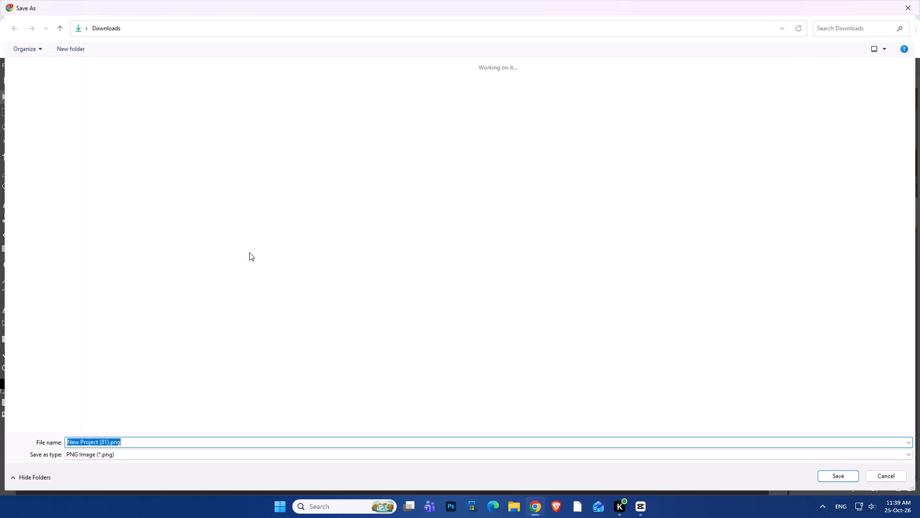
{"action": "left_click", "coordinate": [828, 477]}
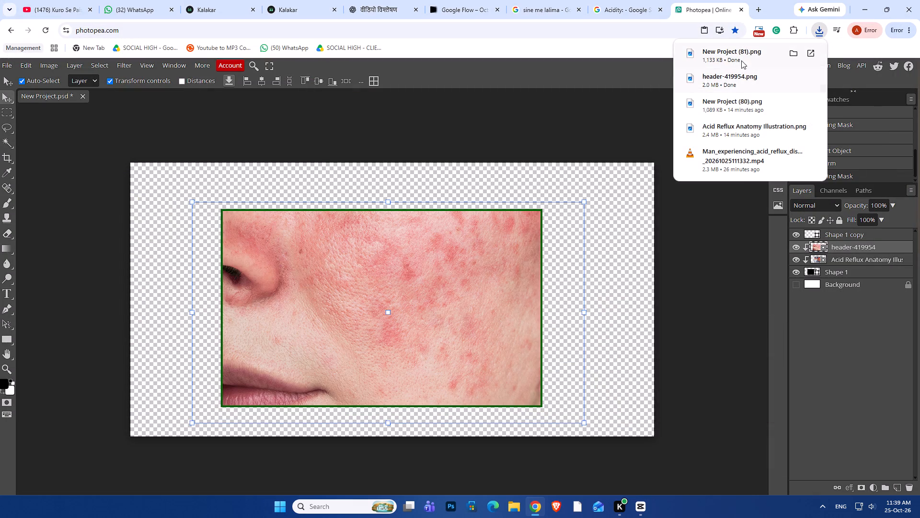
Bring New Project (81).png into the CapCut project on a new track above the stomach clips at the playhead.
{"action": "left_click_drag", "start_coordinate": [741, 60], "coordinate": [306, 328]}
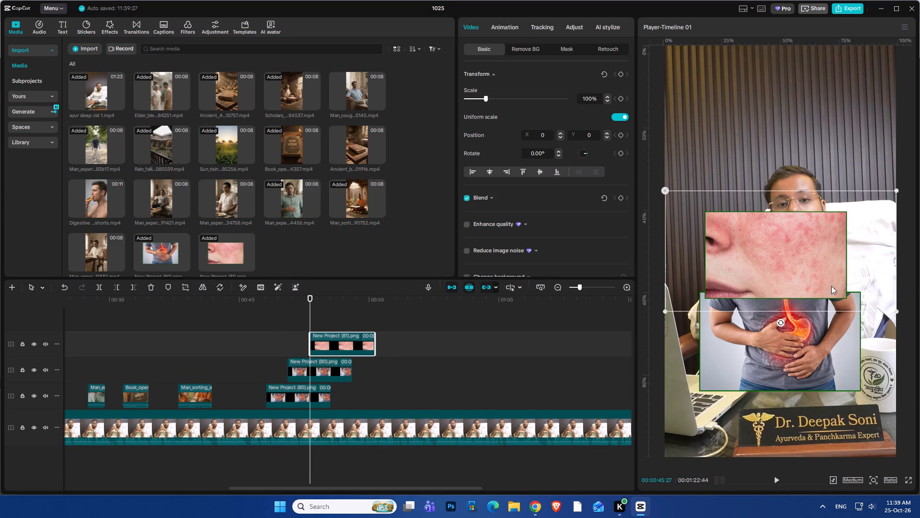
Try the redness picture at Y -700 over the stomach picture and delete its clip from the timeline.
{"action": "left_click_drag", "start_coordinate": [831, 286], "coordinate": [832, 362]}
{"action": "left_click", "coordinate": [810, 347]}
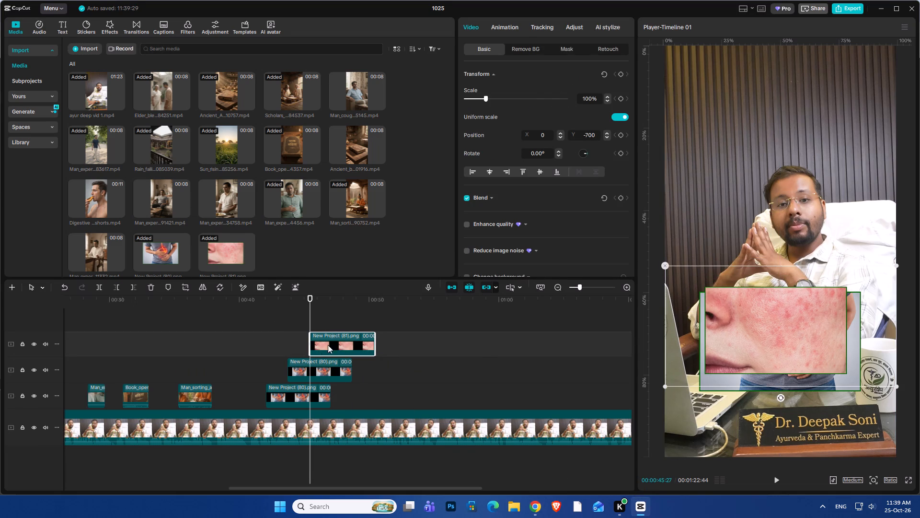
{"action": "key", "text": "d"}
Duplicate the upper stomach clip onto a new top track starting near 45 seconds and replace the copy with New Project (81).png.
{"action": "left_click", "coordinate": [318, 353]}
{"action": "left_click_drag", "start_coordinate": [305, 346], "coordinate": [322, 341], "text": "alt"}
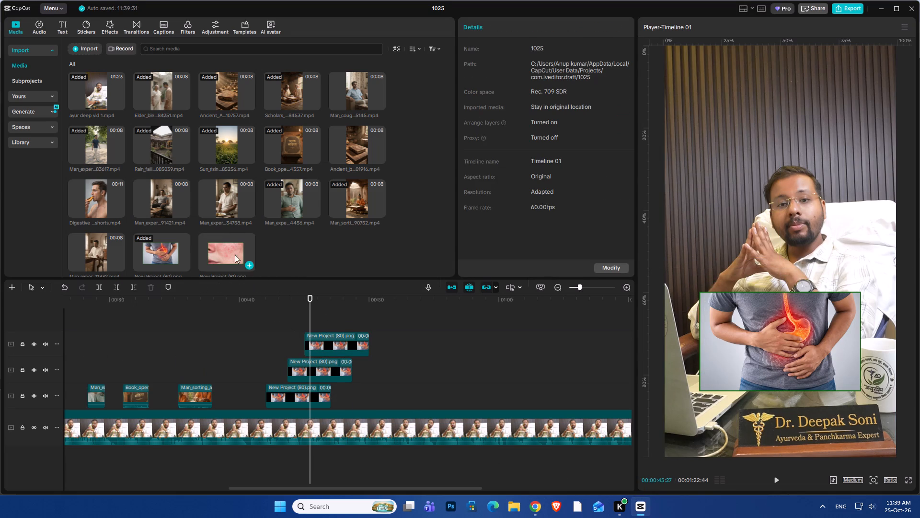
{"action": "left_click_drag", "start_coordinate": [235, 255], "coordinate": [317, 344]}
{"action": "left_click", "coordinate": [495, 330]}
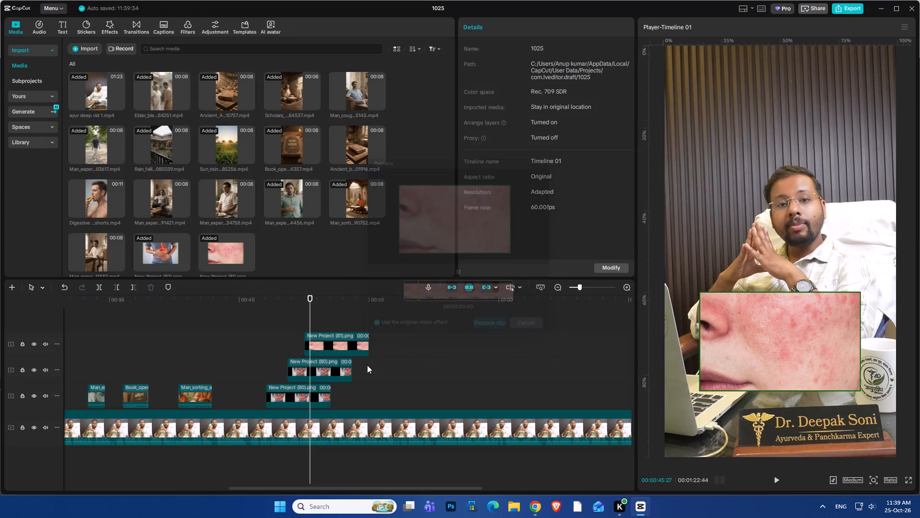
Play back the stomach picture section of the timeline from about 43 seconds.
{"action": "left_click", "coordinate": [270, 366]}
{"action": "key", "text": "space"}
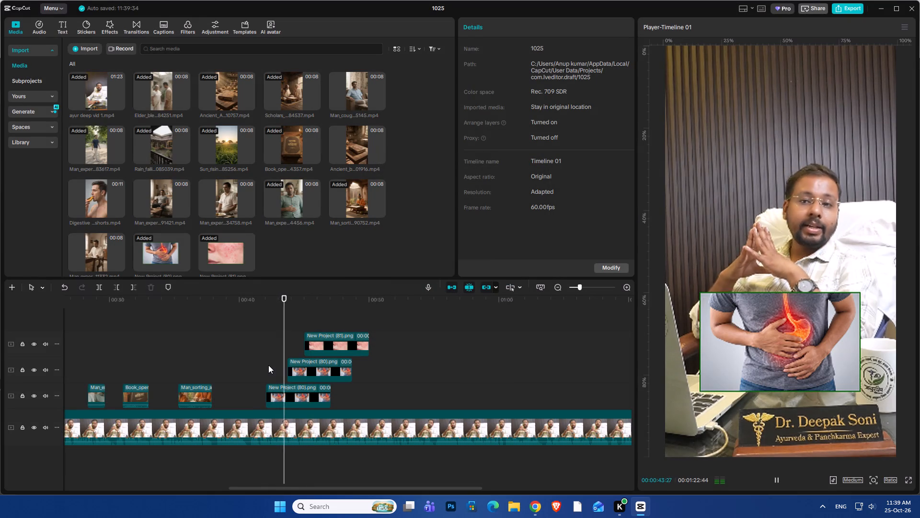
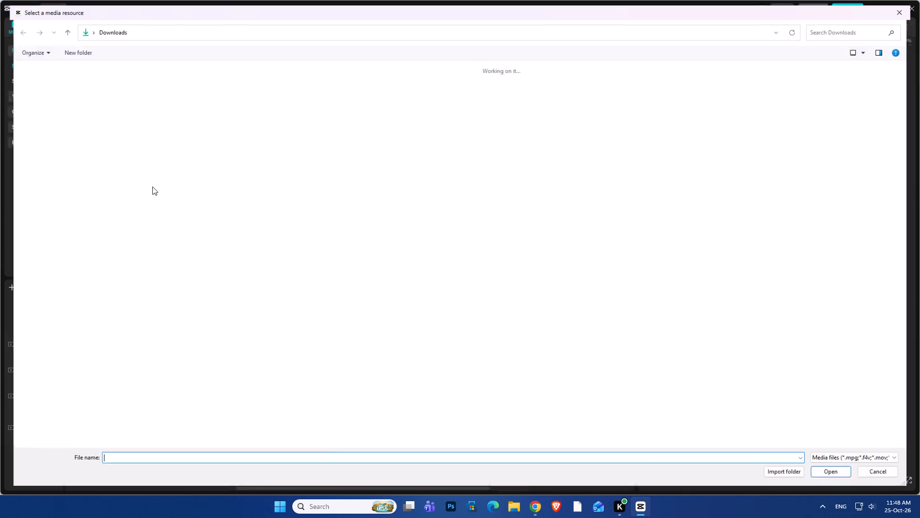
{"action": "scroll", "coordinate": [501, 246], "scroll_direction": "up", "scroll_amount": 1}
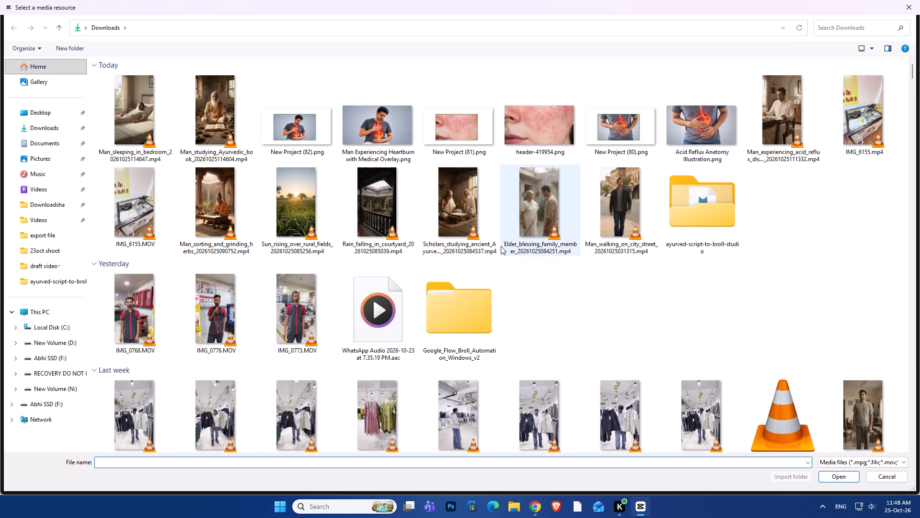
{"action": "scroll", "coordinate": [502, 240], "scroll_direction": "down", "scroll_amount": 2}
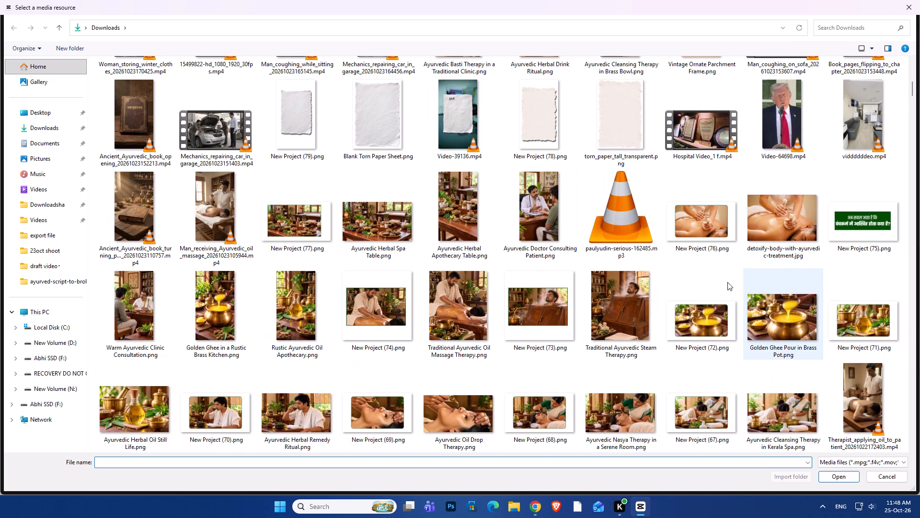
{"action": "scroll", "coordinate": [500, 284], "scroll_direction": "down", "scroll_amount": 1}
{"action": "scroll", "coordinate": [450, 268], "scroll_direction": "up", "scroll_amount": 1}
{"action": "scroll", "coordinate": [450, 268], "scroll_direction": "down", "scroll_amount": 1}
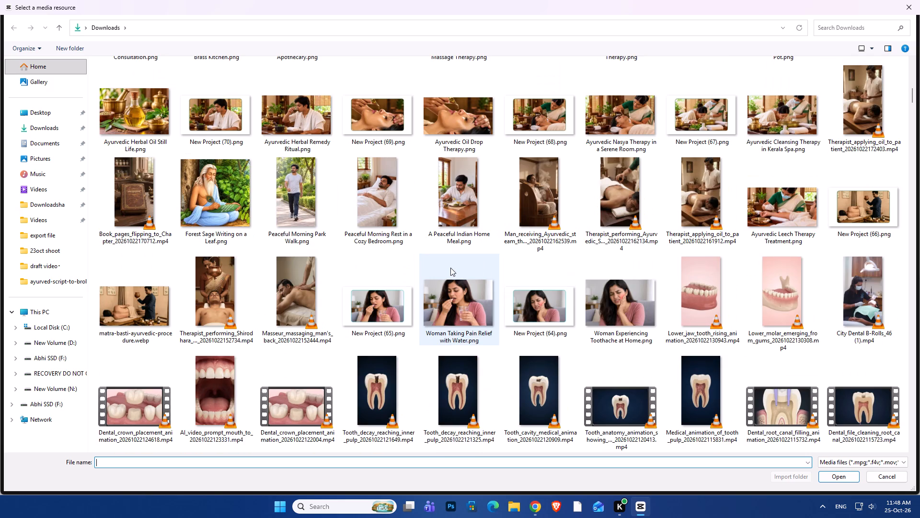
{"action": "scroll", "coordinate": [414, 255], "scroll_direction": "down", "scroll_amount": 1}
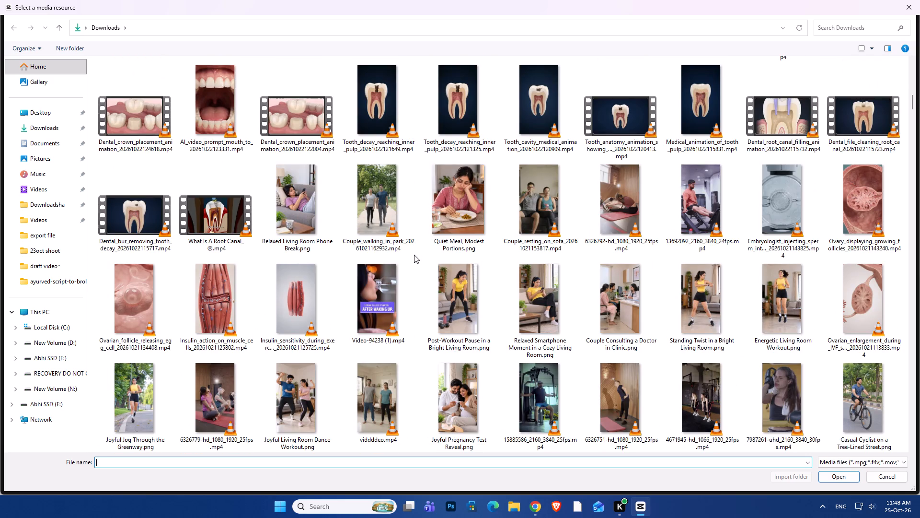
{"action": "scroll", "coordinate": [414, 255], "scroll_direction": "down", "scroll_amount": 1}
{"action": "scroll", "coordinate": [414, 255], "scroll_direction": "up", "scroll_amount": 5}
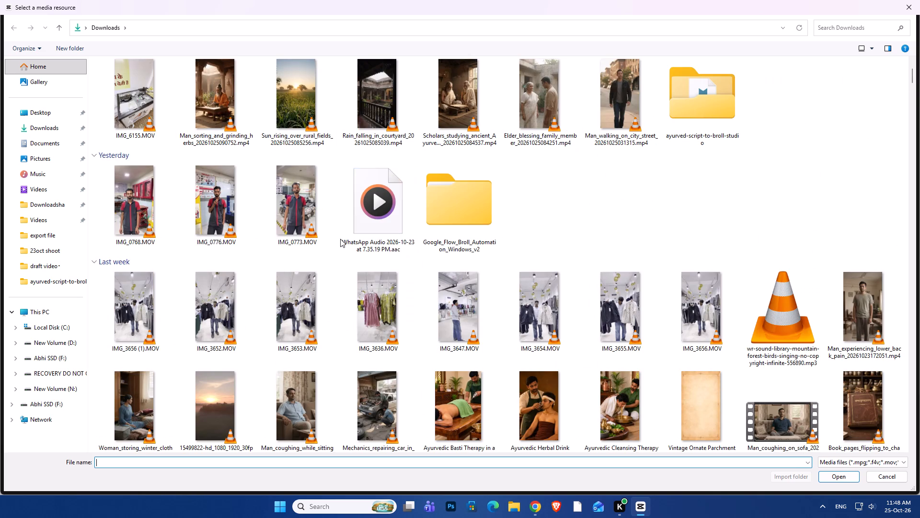
{"action": "scroll", "coordinate": [856, 385], "scroll_direction": "down", "scroll_amount": 1}
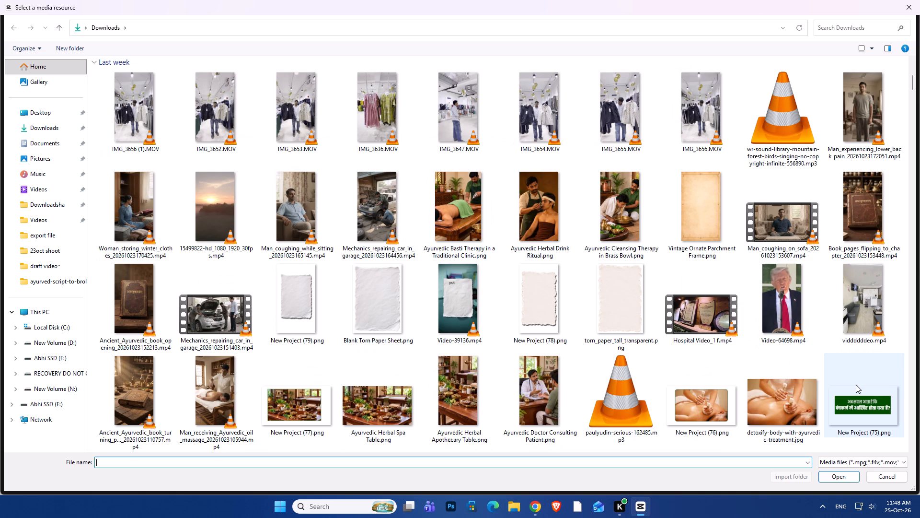
{"action": "scroll", "coordinate": [776, 362], "scroll_direction": "down", "scroll_amount": 1}
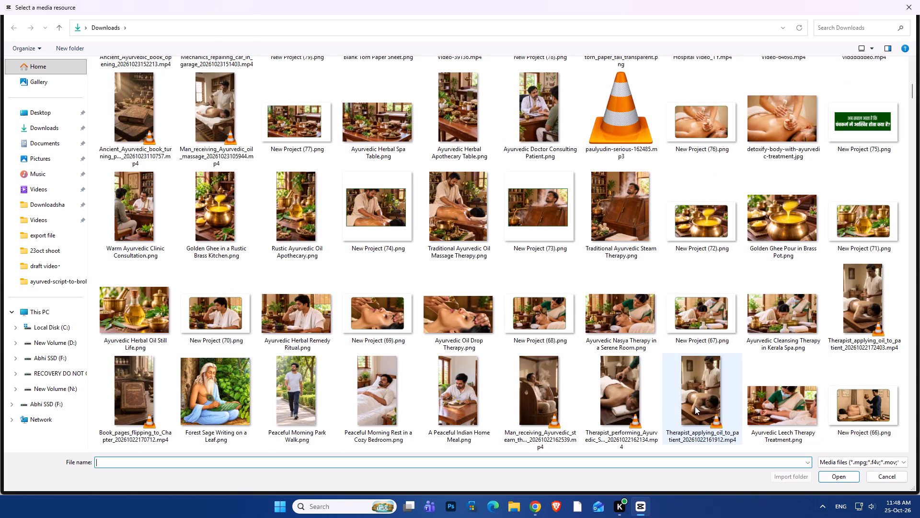
{"action": "left_click", "coordinate": [690, 397]}
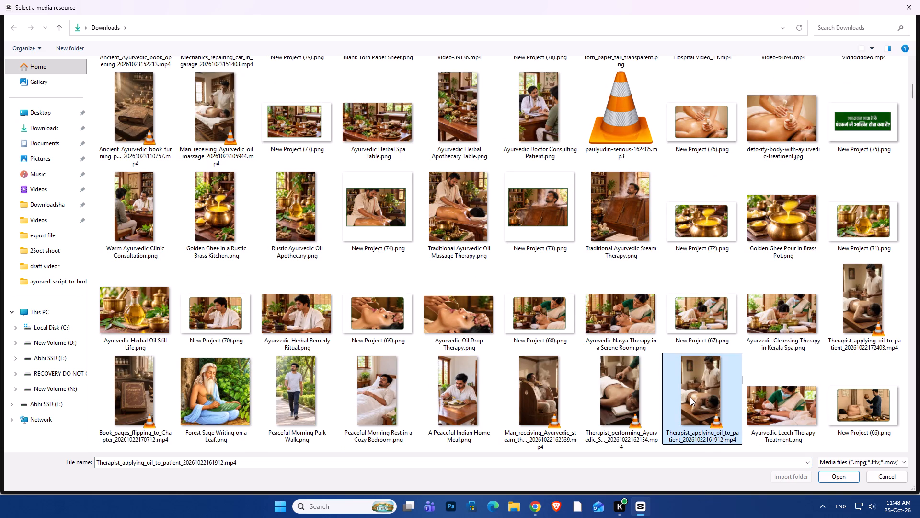
{"action": "left_click", "coordinate": [838, 480]}
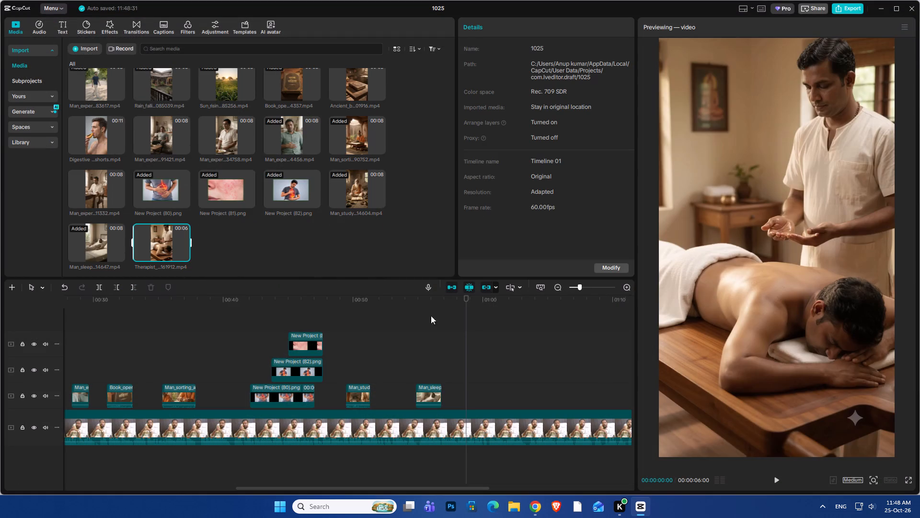
Place the oil-massage video on the B-roll track at about 59 seconds and preview it.
{"action": "left_click_drag", "start_coordinate": [171, 241], "coordinate": [467, 389]}
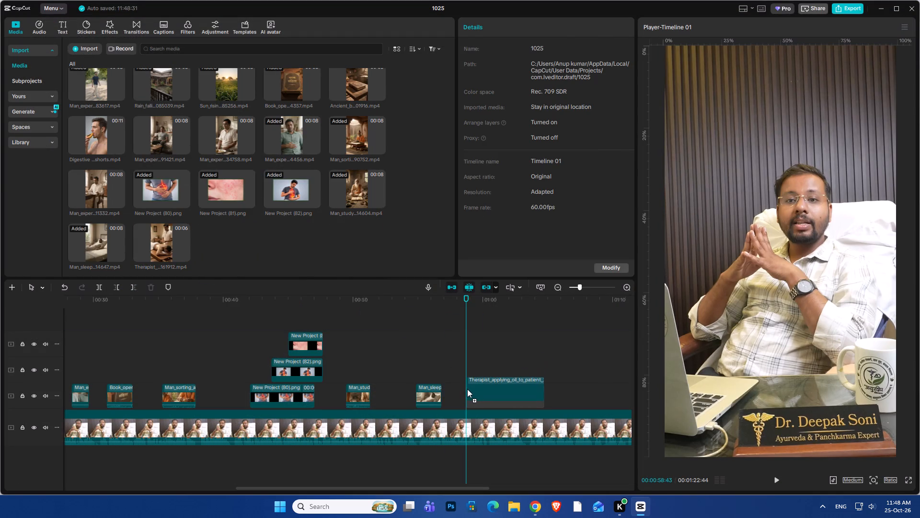
{"action": "left_click_drag", "start_coordinate": [467, 389], "coordinate": [468, 389]}
{"action": "key", "text": "space"}
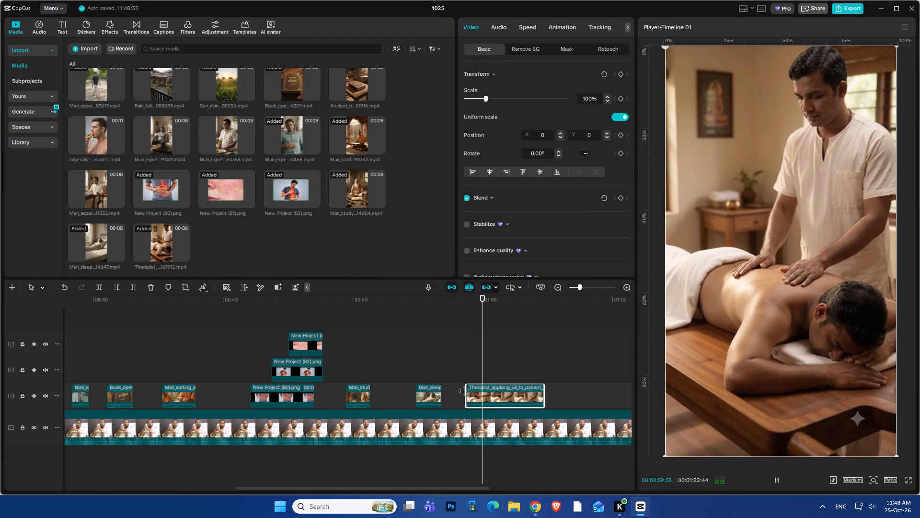
{"action": "key", "text": "space"}
Cut about 3 seconds off the massage clip's beginning and slide it back to start at about 58 seconds.
{"action": "left_click_drag", "start_coordinate": [464, 388], "coordinate": [505, 414]}
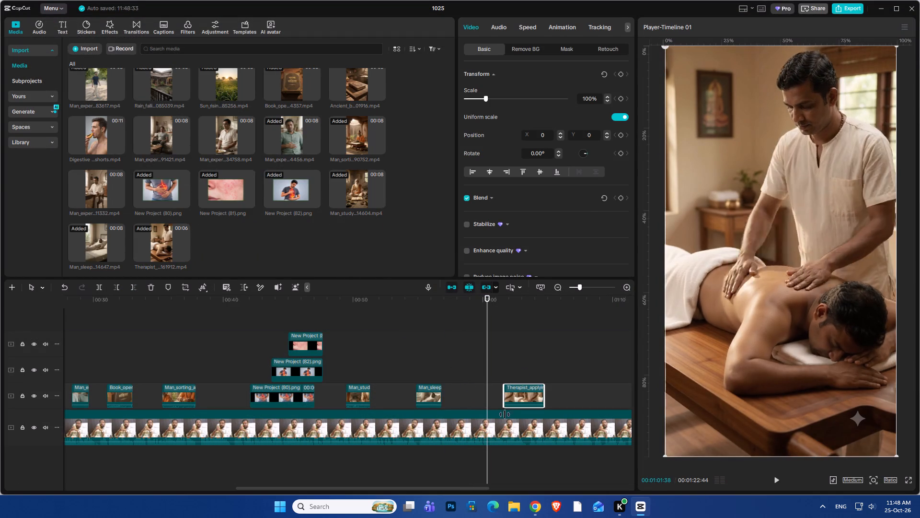
{"action": "left_click_drag", "start_coordinate": [505, 414], "coordinate": [506, 415]}
{"action": "left_click_drag", "start_coordinate": [517, 394], "coordinate": [464, 400]}
Move the massage clip directly against the sleeping-man clip's end at about 57 seconds and check it by playback.
{"action": "left_click", "coordinate": [434, 373]}
{"action": "key", "text": "space"}
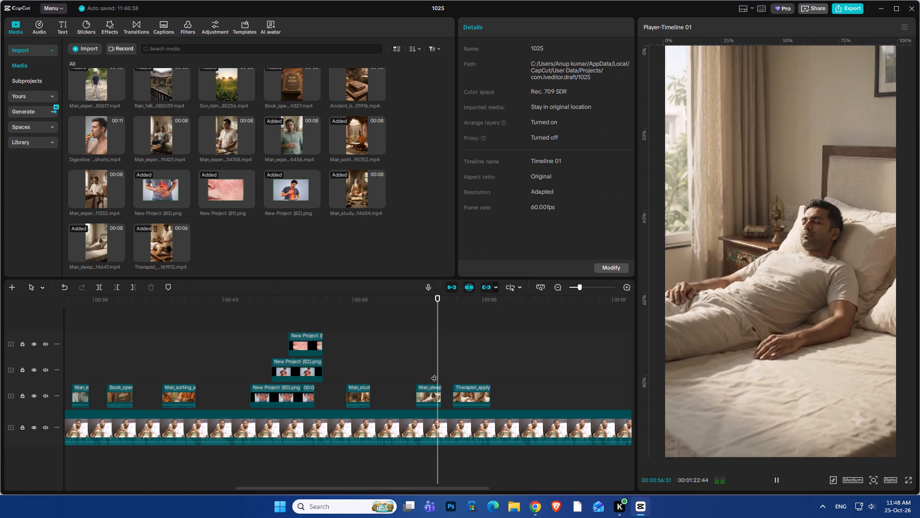
{"action": "scroll", "coordinate": [473, 381], "scroll_direction": "up", "scroll_amount": 6, "text": "ctrl"}
{"action": "left_click_drag", "start_coordinate": [468, 394], "coordinate": [433, 390]}
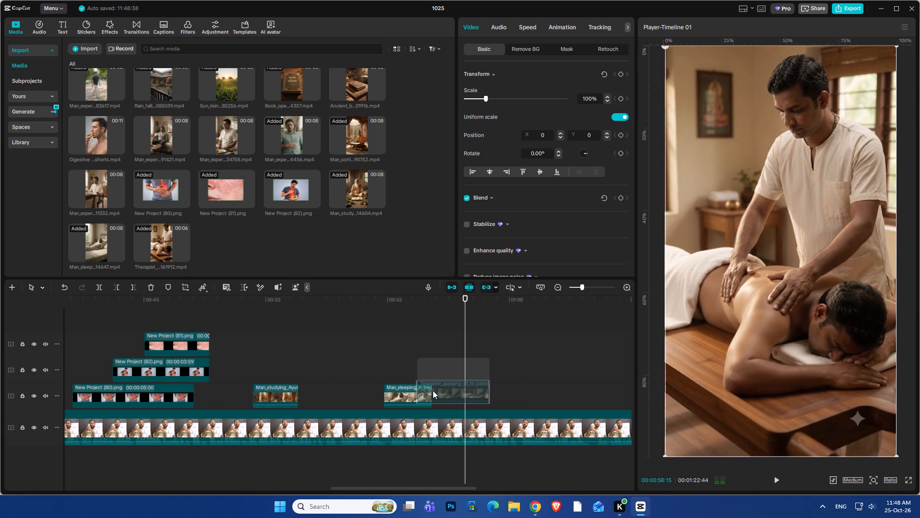
{"action": "left_click_drag", "start_coordinate": [433, 390], "coordinate": [446, 398]}
{"action": "left_click", "coordinate": [423, 367]}
{"action": "key", "text": "space"}
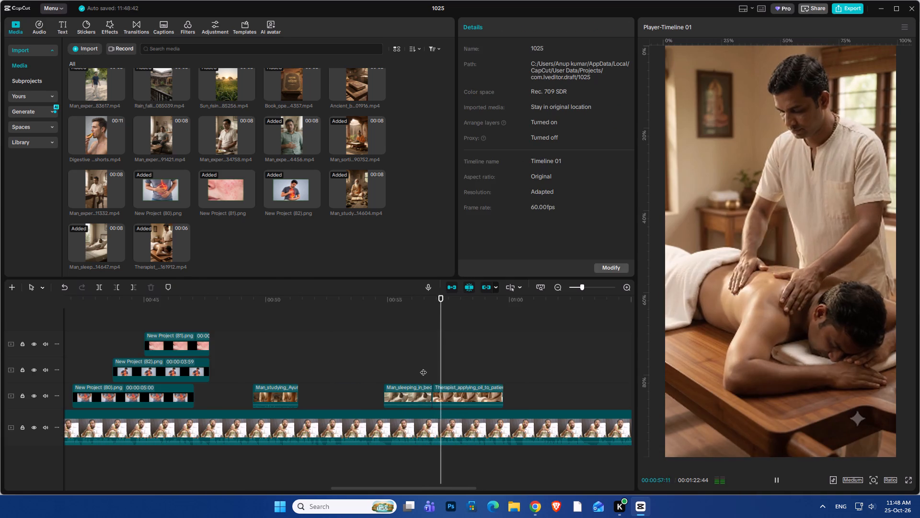
{"action": "key", "text": "space"}
{"action": "key", "text": "space"}
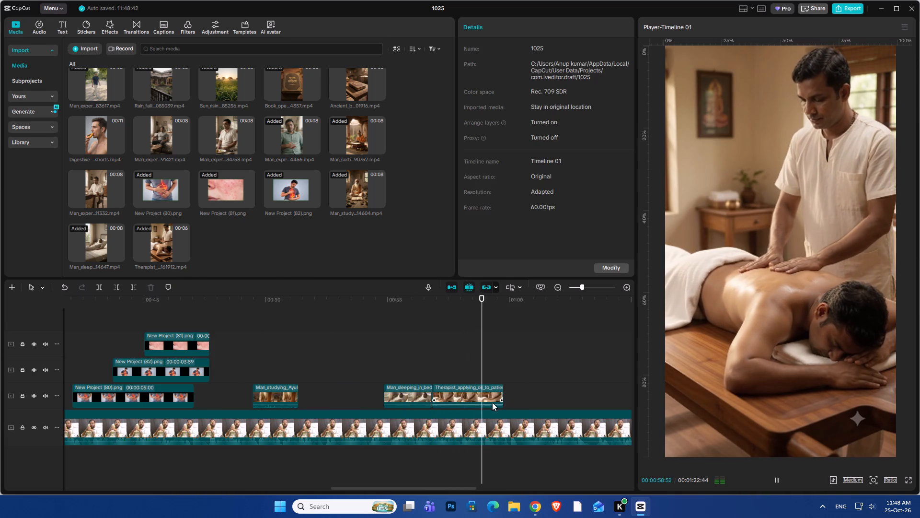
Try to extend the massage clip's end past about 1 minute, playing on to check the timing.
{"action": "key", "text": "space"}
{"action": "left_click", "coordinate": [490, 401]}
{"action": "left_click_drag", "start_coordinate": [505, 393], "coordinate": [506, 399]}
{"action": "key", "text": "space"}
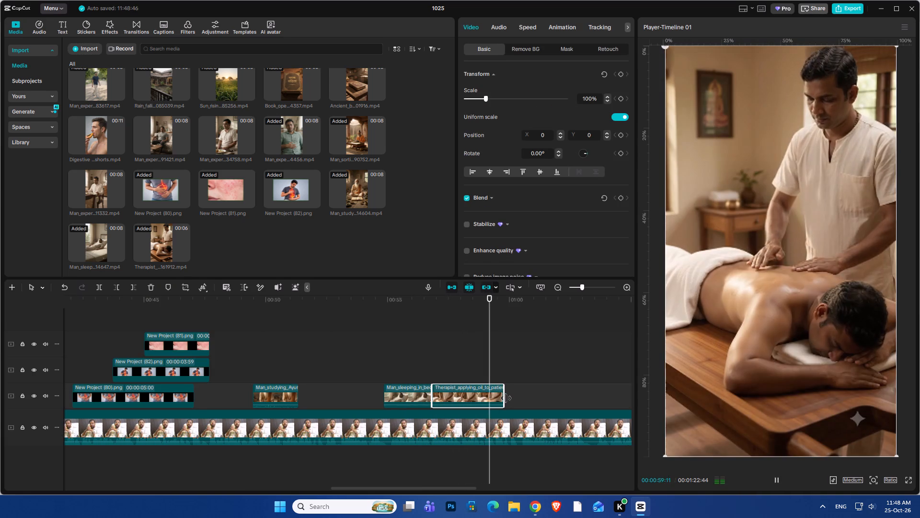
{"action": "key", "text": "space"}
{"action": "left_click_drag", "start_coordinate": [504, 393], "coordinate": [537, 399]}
Shift the massage clip to end at about 1 minute, extend its beginning back to the sleeping-man clip's end, and check it by playback.
{"action": "left_click_drag", "start_coordinate": [471, 391], "coordinate": [485, 395]}
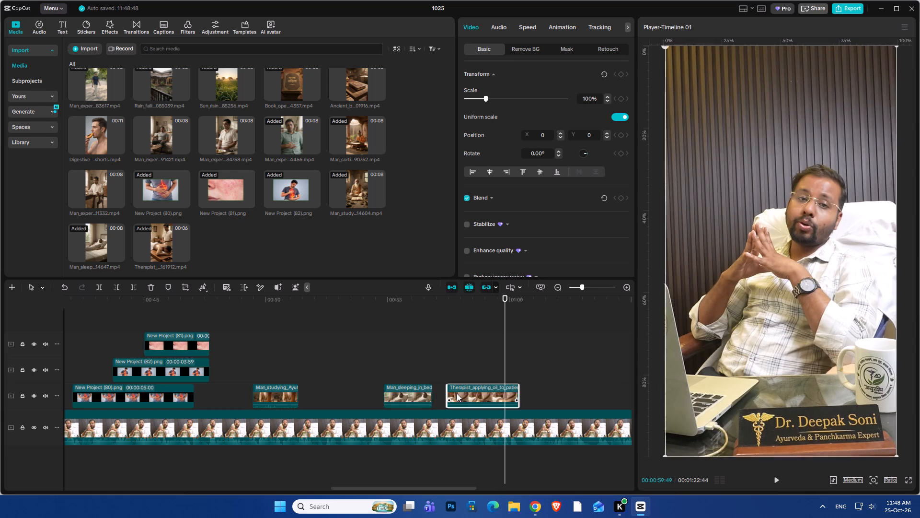
{"action": "left_click_drag", "start_coordinate": [445, 388], "coordinate": [417, 394]}
{"action": "left_click", "coordinate": [417, 370]}
{"action": "key", "text": "space"}
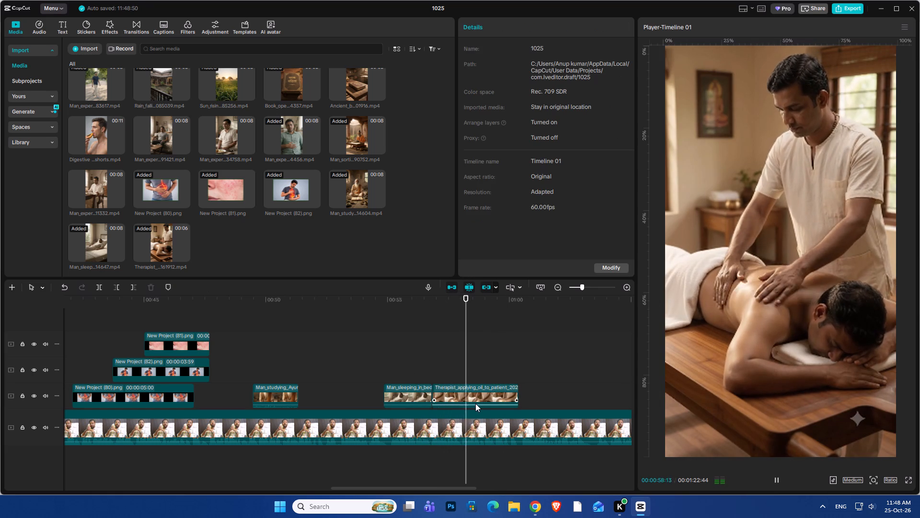
{"action": "key", "text": "space"}
Cut off the massage clip's end at about 59 seconds and check the footage up to about 1 minute.
{"action": "left_click", "coordinate": [484, 400]}
{"action": "left_click_drag", "start_coordinate": [521, 388], "coordinate": [491, 399]}
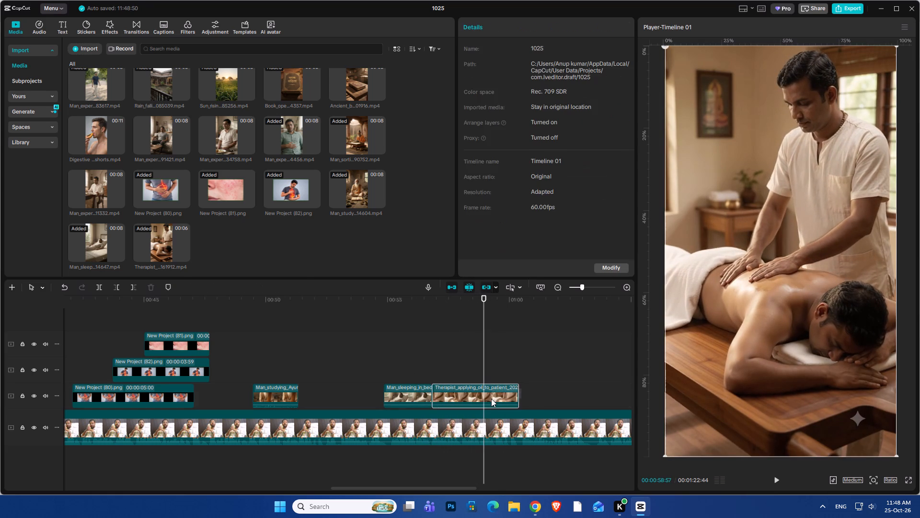
{"action": "left_click_drag", "start_coordinate": [491, 399], "coordinate": [492, 399]}
{"action": "type", "text": "w"}
{"action": "key", "text": "space"}
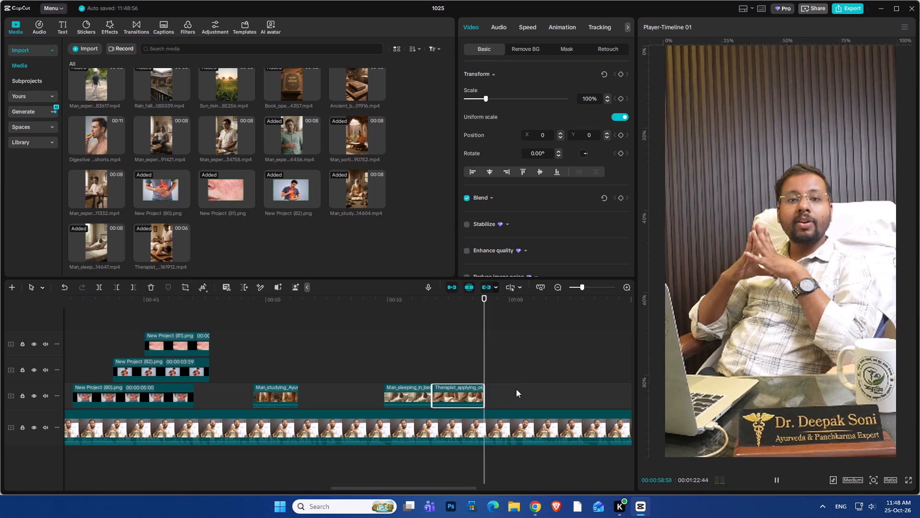
{"action": "scroll", "coordinate": [499, 397], "scroll_direction": "down", "scroll_amount": 1, "text": "ctrl"}
{"action": "scroll", "coordinate": [558, 405], "scroll_direction": "up", "scroll_amount": 1, "text": "ctrl"}
{"action": "scroll", "coordinate": [558, 405], "scroll_direction": "down", "scroll_amount": 5, "text": "ctrl"}
{"action": "key", "text": "space"}
{"action": "left_click", "coordinate": [528, 383]}
{"action": "scroll", "coordinate": [529, 383], "scroll_direction": "up", "scroll_amount": 6, "text": "ctrl"}
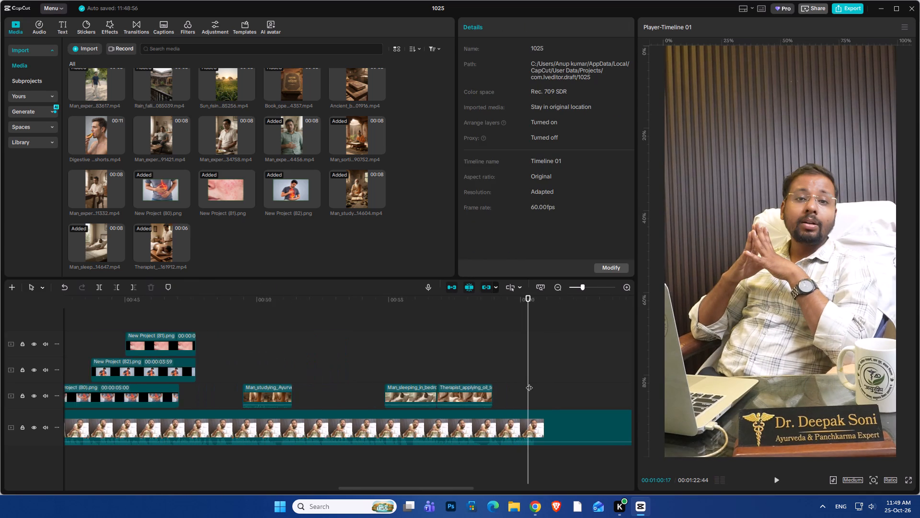
{"action": "scroll", "coordinate": [529, 383], "scroll_direction": "up", "scroll_amount": 1, "text": "ctrl"}
{"action": "scroll", "coordinate": [168, 195], "scroll_direction": "up", "scroll_amount": 12}
{"action": "scroll", "coordinate": [162, 188], "scroll_direction": "down", "scroll_amount": 7}
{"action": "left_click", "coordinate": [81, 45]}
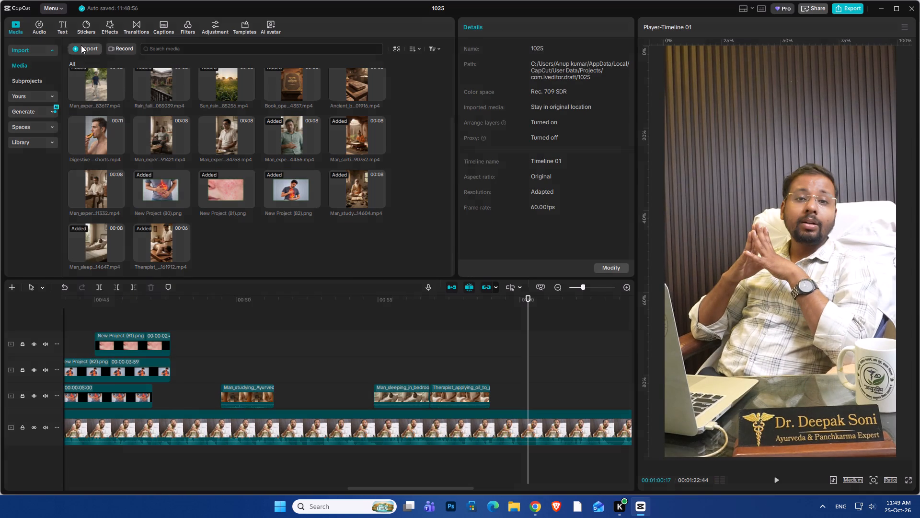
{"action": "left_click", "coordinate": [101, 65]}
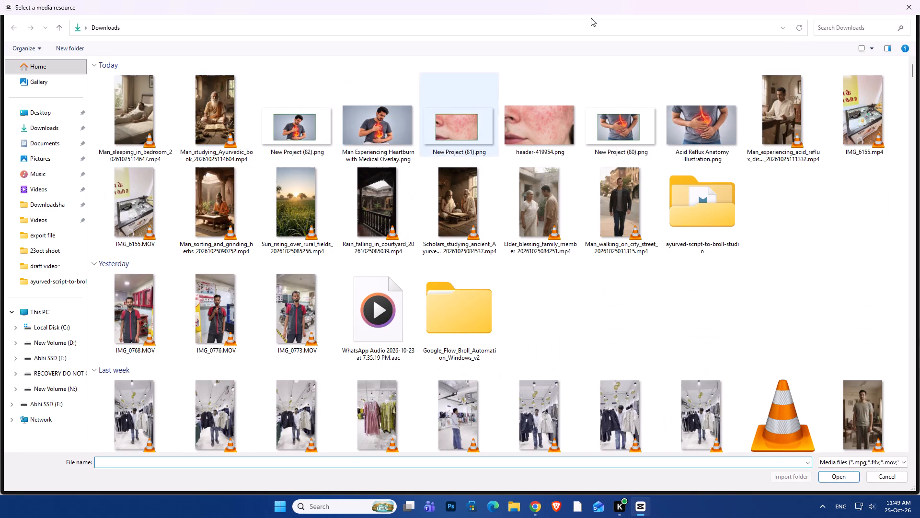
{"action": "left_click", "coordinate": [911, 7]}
Import the project "ayurved -shodhan chikitsha" as a subproject.
{"action": "left_click", "coordinate": [73, 49]}
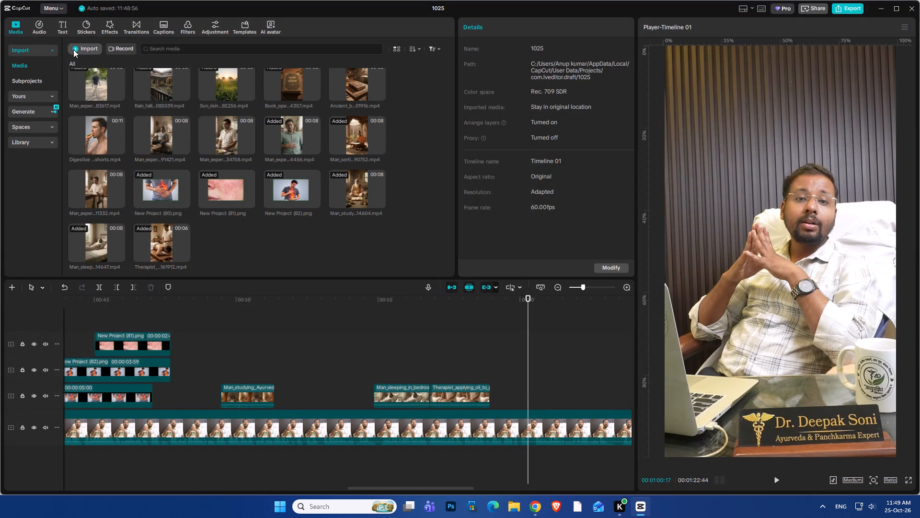
{"action": "left_click", "coordinate": [23, 86]}
{"action": "left_click", "coordinate": [36, 83]}
{"action": "left_click", "coordinate": [149, 71]}
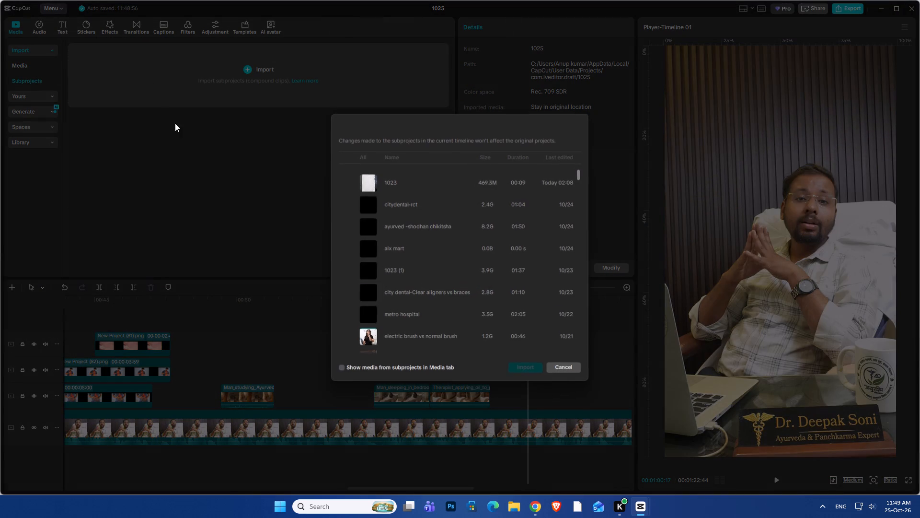
{"action": "left_click", "coordinate": [387, 228]}
{"action": "left_click", "coordinate": [529, 363]}
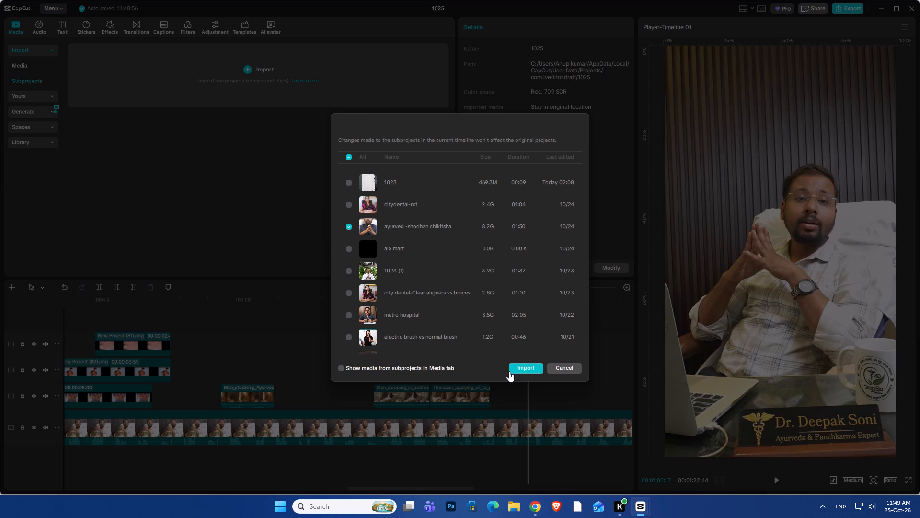
{"action": "left_click", "coordinate": [529, 371]}
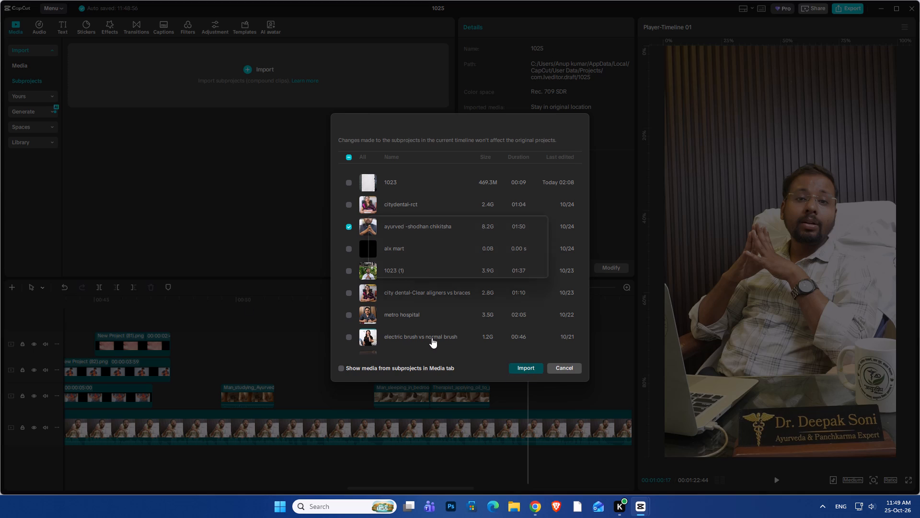
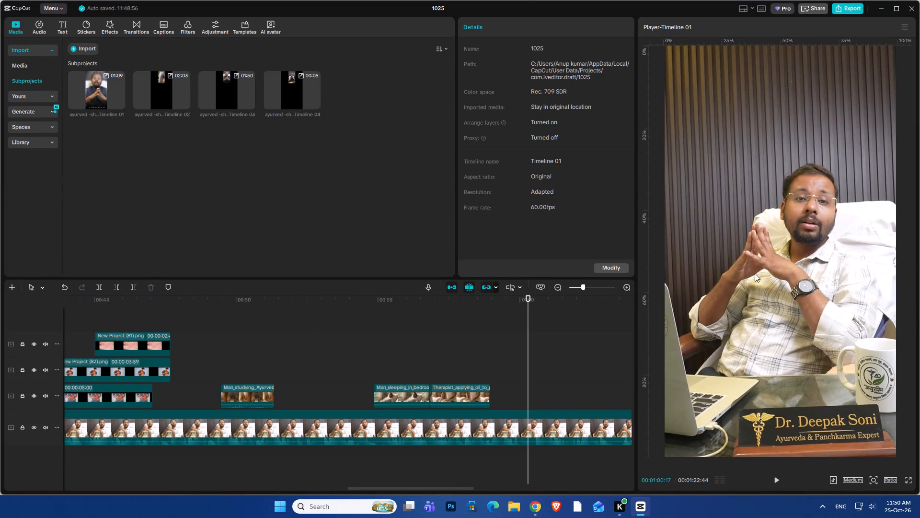
Play back the massage clip and the doctor footage after it, from about 57 seconds to just past 1 minute.
{"action": "left_click", "coordinate": [440, 344]}
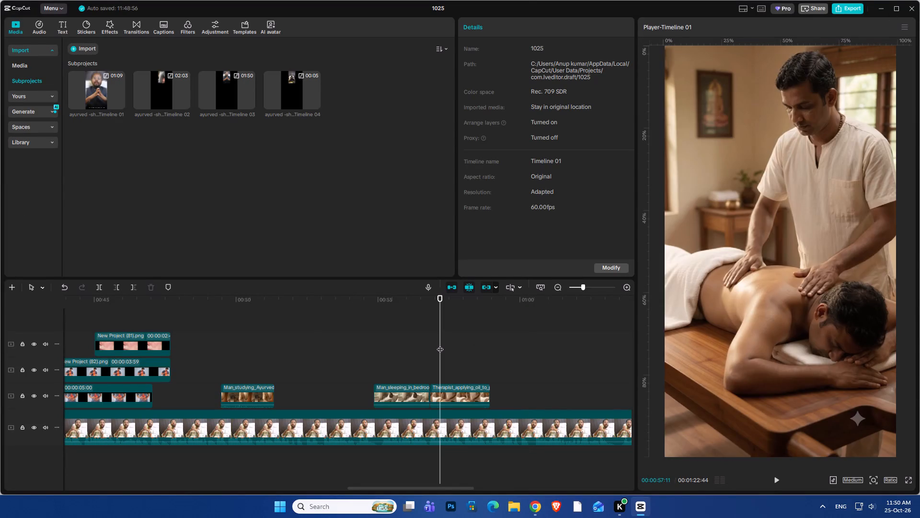
{"action": "key", "text": "space"}
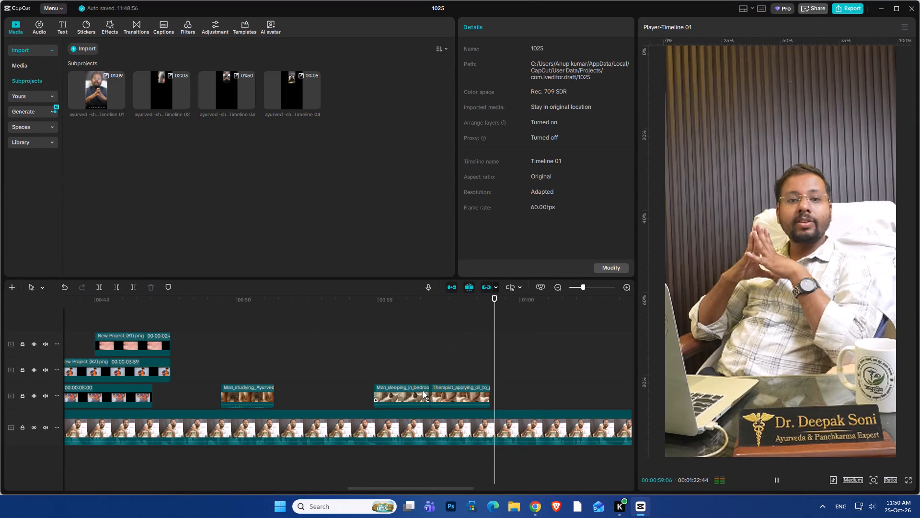
{"action": "scroll", "coordinate": [478, 388], "scroll_direction": "down", "scroll_amount": 18, "text": "ctrl"}
{"action": "scroll", "coordinate": [414, 400], "scroll_direction": "up", "scroll_amount": 3, "text": "ctrl"}
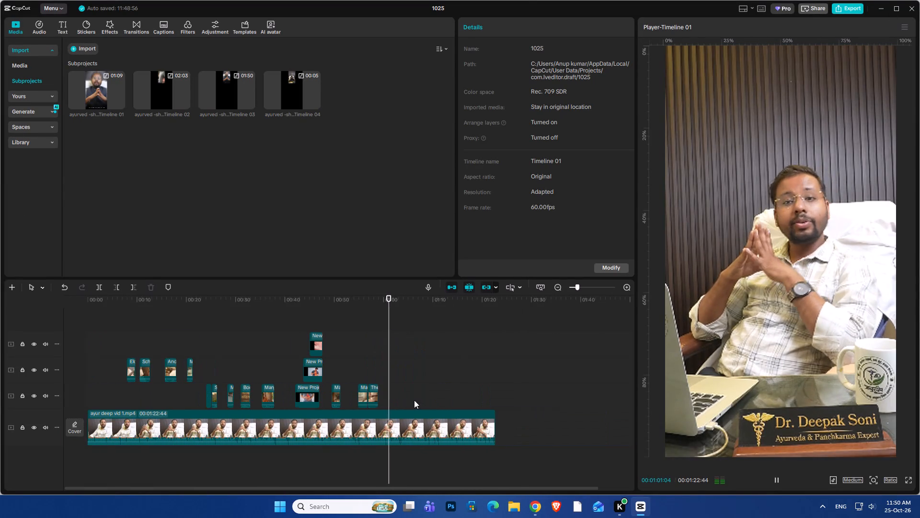
{"action": "scroll", "coordinate": [414, 400], "scroll_direction": "up", "scroll_amount": 5, "text": "ctrl"}
{"action": "key", "text": "space"}
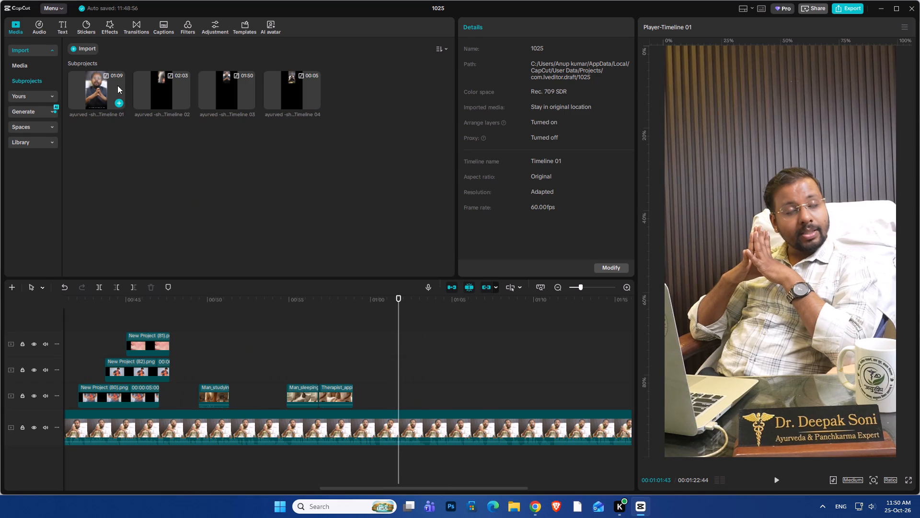
Create a second timeline, place the "ayurved -shodhan chikitsha" Timeline 01 subproject in it, and open the subproject's contents.
{"action": "double_click", "coordinate": [108, 85]}
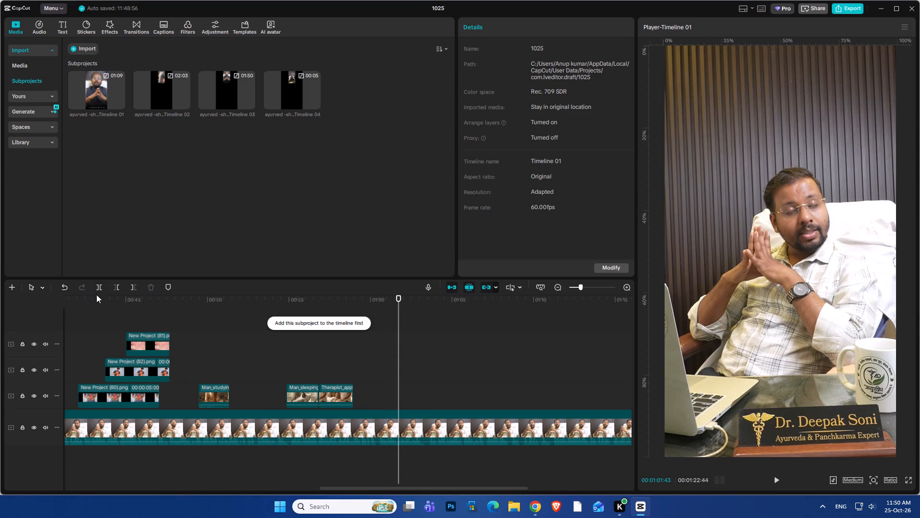
{"action": "left_click", "coordinate": [15, 286]}
{"action": "left_click_drag", "start_coordinate": [94, 91], "coordinate": [97, 454]}
{"action": "scroll", "coordinate": [134, 416], "scroll_direction": "up", "scroll_amount": 5, "text": "ctrl"}
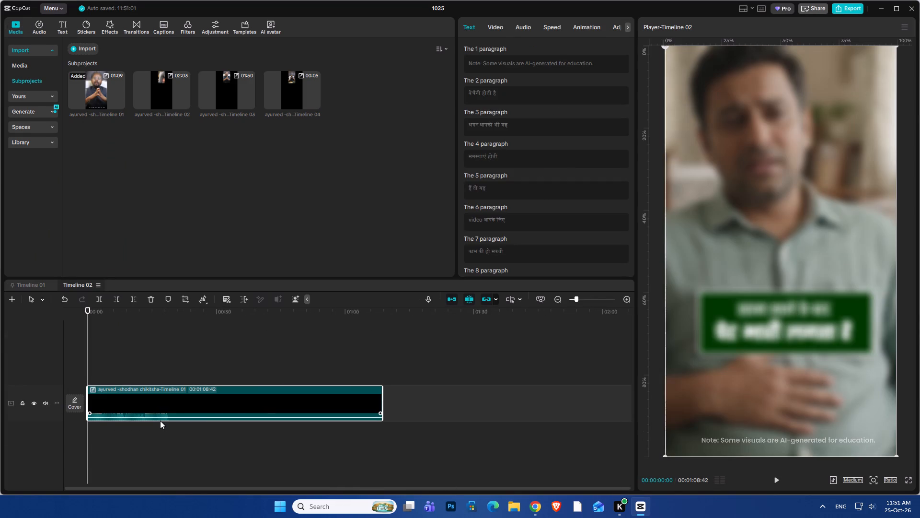
{"action": "double_click", "coordinate": [272, 398]}
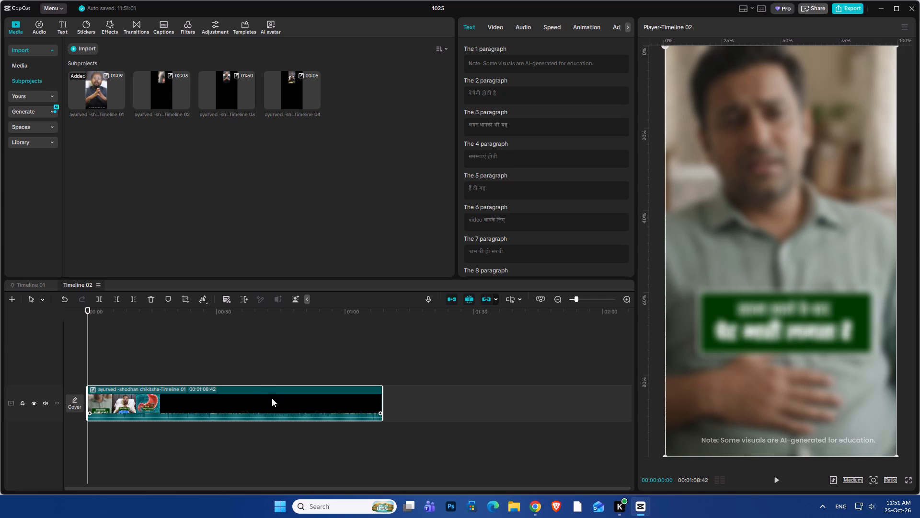
Find and copy the compound clip of the man eating a feast at about 32 seconds in the subproject.
{"action": "scroll", "coordinate": [250, 407], "scroll_direction": "up", "scroll_amount": 7, "text": "ctrl"}
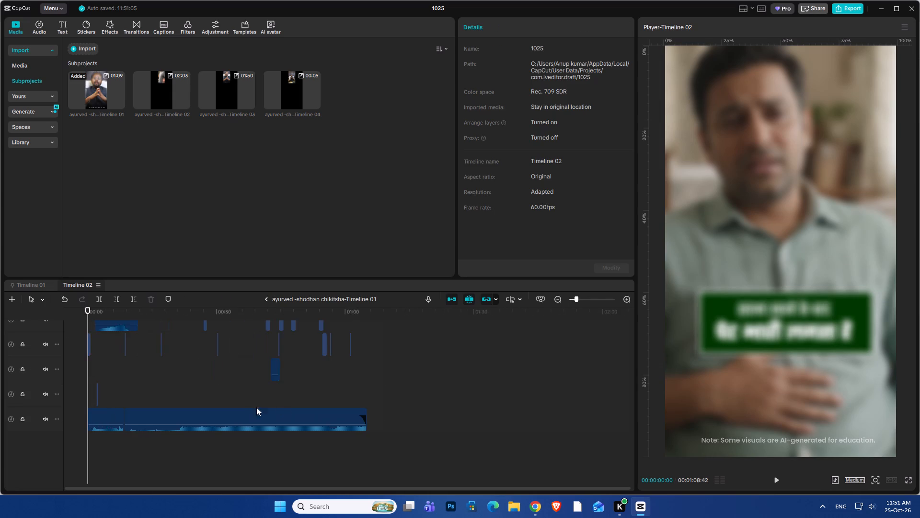
{"action": "scroll", "coordinate": [286, 407], "scroll_direction": "up", "scroll_amount": 7, "text": "ctrl"}
{"action": "scroll", "coordinate": [284, 407], "scroll_direction": "up", "scroll_amount": 16}
{"action": "scroll", "coordinate": [252, 408], "scroll_direction": "up", "scroll_amount": 7}
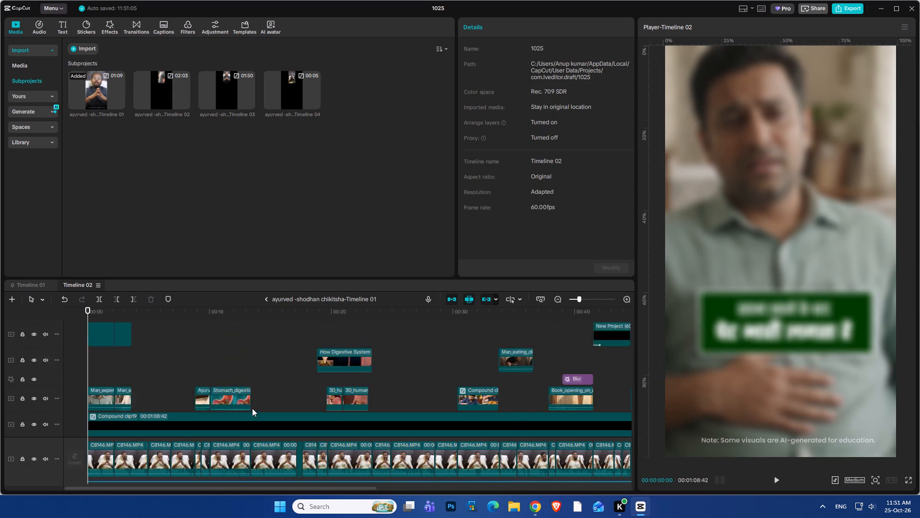
{"action": "scroll", "coordinate": [301, 389], "scroll_direction": "down", "scroll_amount": 2}
{"action": "left_click", "coordinate": [295, 384]}
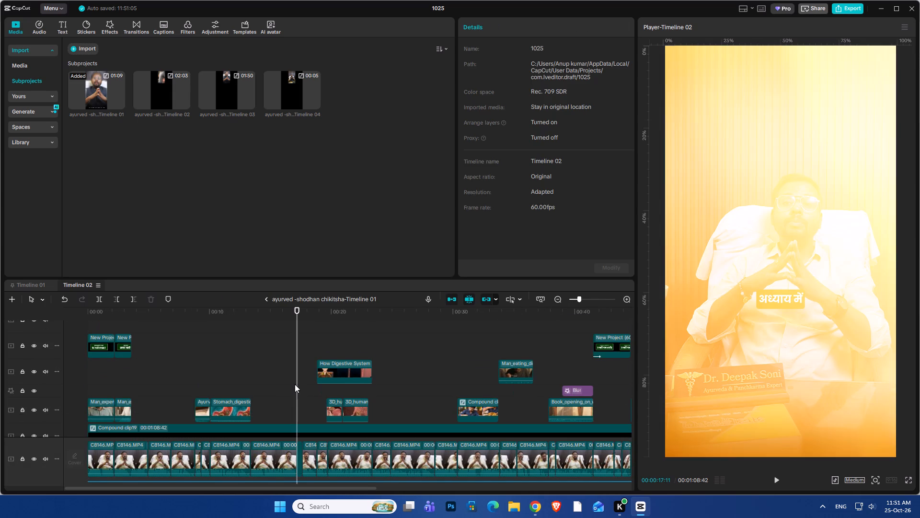
{"action": "scroll", "coordinate": [295, 384], "scroll_direction": "down", "scroll_amount": 3, "text": "ctrl"}
{"action": "left_click", "coordinate": [307, 378]}
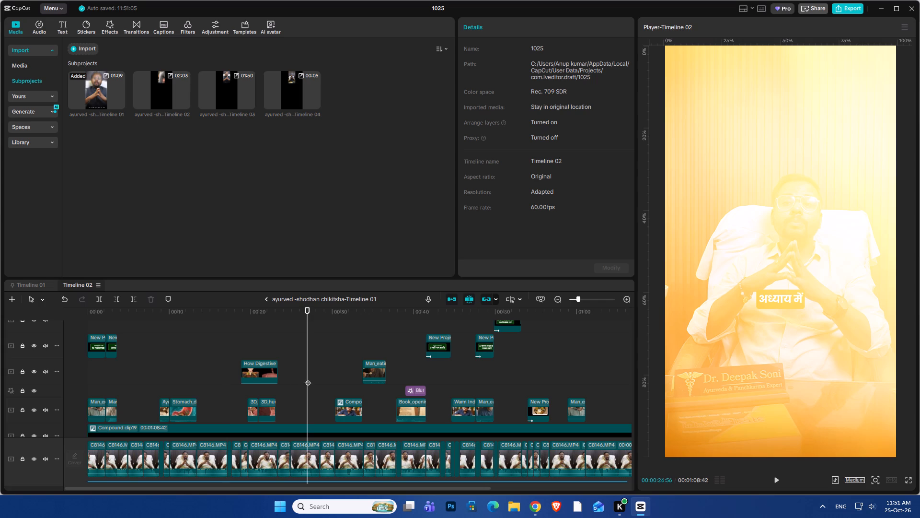
{"action": "left_click", "coordinate": [353, 378]}
{"action": "scroll", "coordinate": [579, 383], "scroll_direction": "down", "scroll_amount": 2}
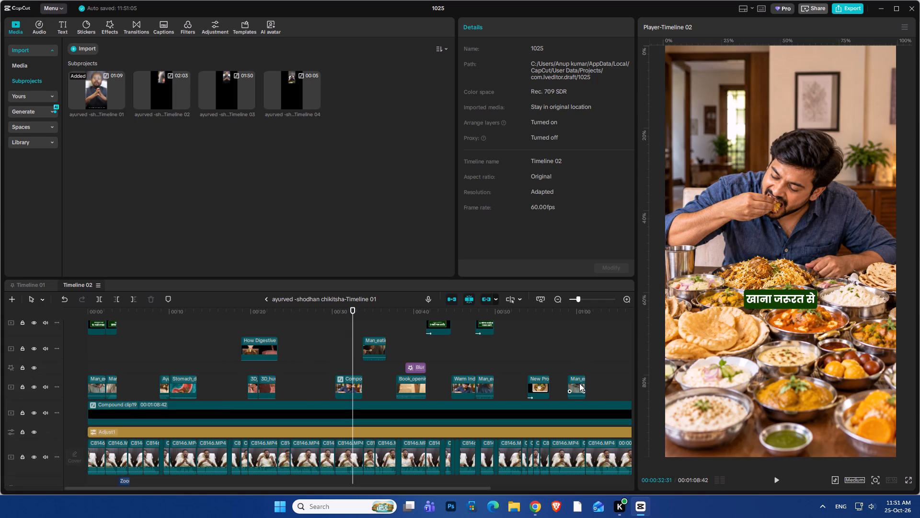
{"action": "scroll", "coordinate": [134, 372], "scroll_direction": "up", "scroll_amount": 5}
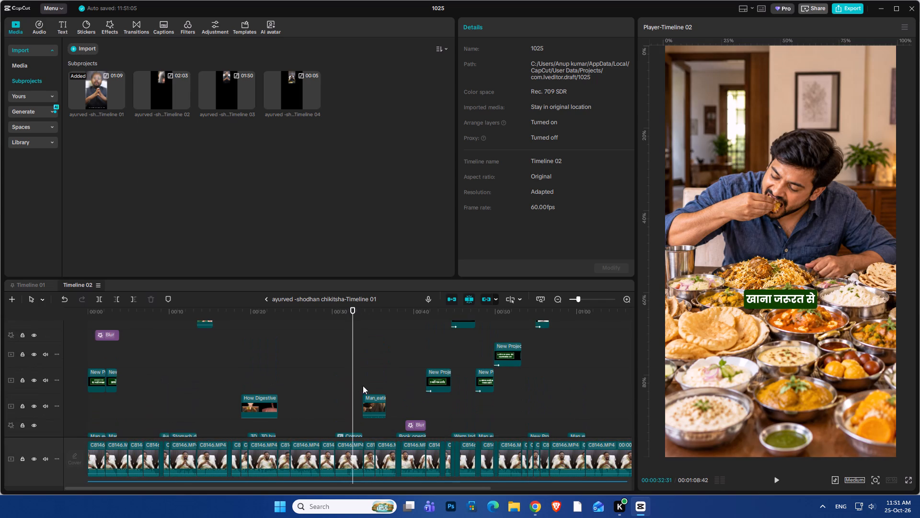
{"action": "scroll", "coordinate": [364, 384], "scroll_direction": "up", "scroll_amount": 9}
{"action": "scroll", "coordinate": [364, 384], "scroll_direction": "down", "scroll_amount": 12}
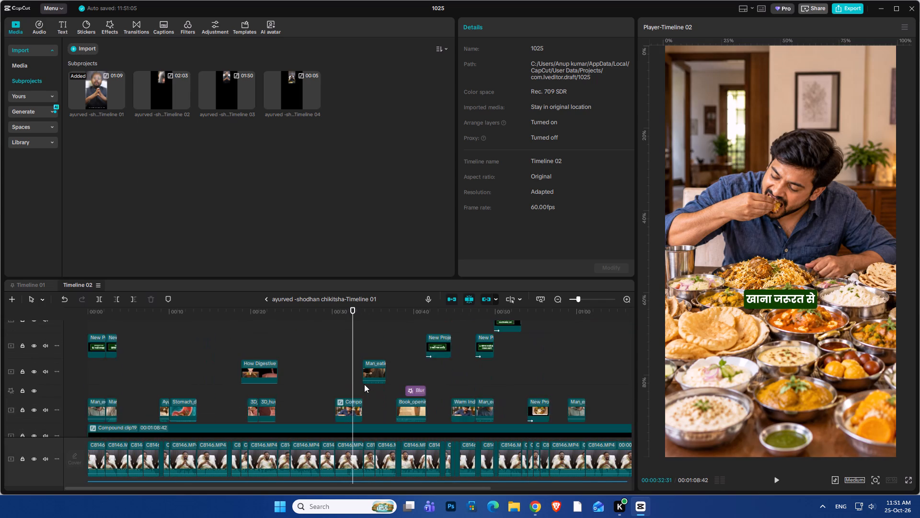
{"action": "scroll", "coordinate": [364, 388], "scroll_direction": "down", "scroll_amount": 5}
{"action": "left_click", "coordinate": [353, 355]}
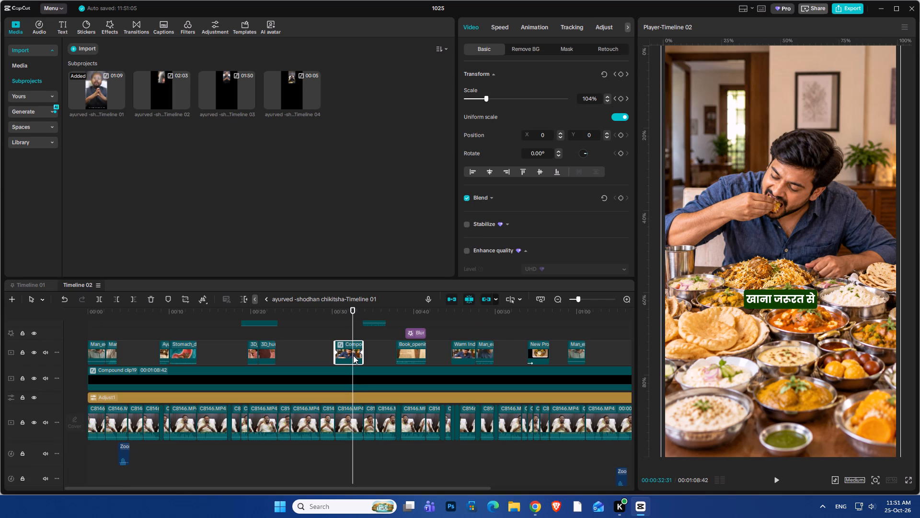
{"action": "key", "text": "ctrl+c"}
{"action": "scroll", "coordinate": [344, 355], "scroll_direction": "up", "scroll_amount": 6}
{"action": "scroll", "coordinate": [344, 355], "scroll_direction": "down", "scroll_amount": 2}
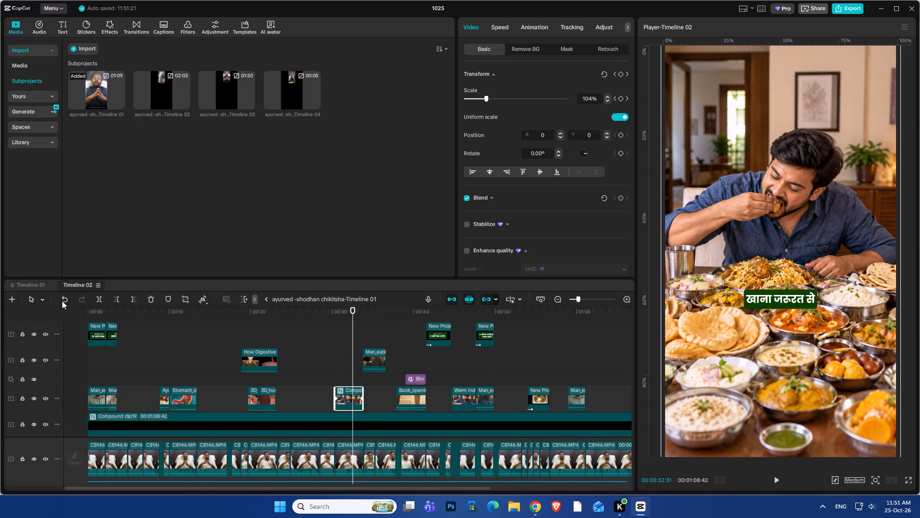
{"action": "key", "text": "ctrl+c"}
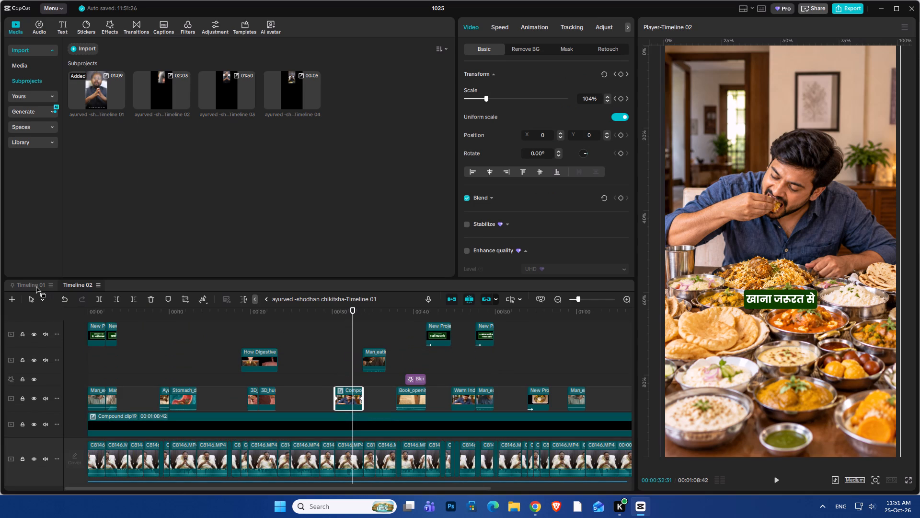
Paste the eating compound clip into Timeline 01 at about 52 seconds, on the track above the sleeping-man clip.
{"action": "left_click", "coordinate": [35, 285]}
{"action": "left_click", "coordinate": [267, 356]}
{"action": "key", "text": "space"}
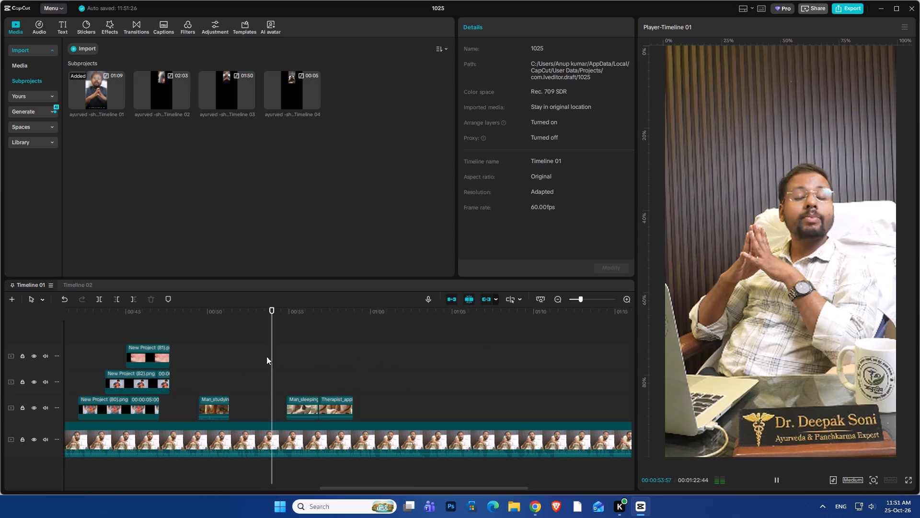
{"action": "key", "text": "space"}
{"action": "left_click", "coordinate": [256, 369]}
{"action": "left_click", "coordinate": [248, 365]}
{"action": "key", "text": "space"}
{"action": "scroll", "coordinate": [261, 386], "scroll_direction": "up", "scroll_amount": 7, "text": "ctrl"}
{"action": "key", "text": "space"}
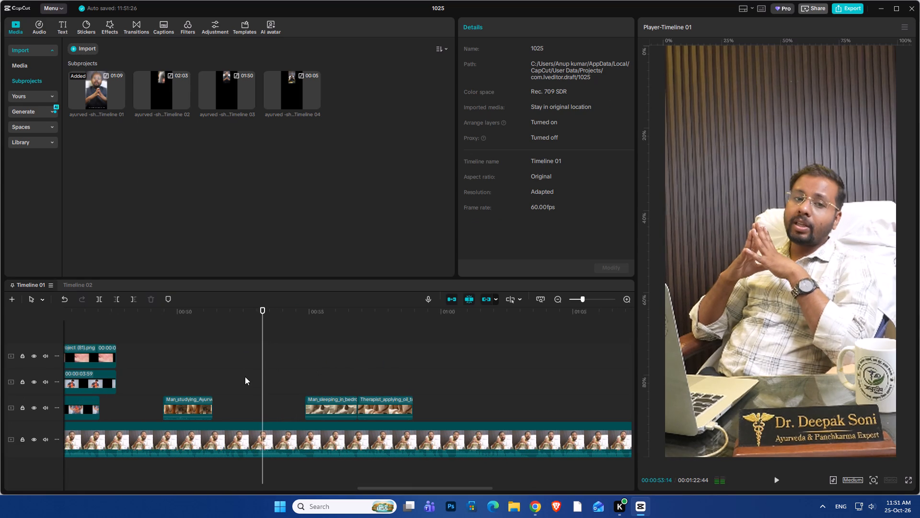
{"action": "left_click", "coordinate": [242, 375]}
{"action": "key", "text": "ctrl+v"}
{"action": "left_click_drag", "start_coordinate": [265, 354], "coordinate": [258, 382]}
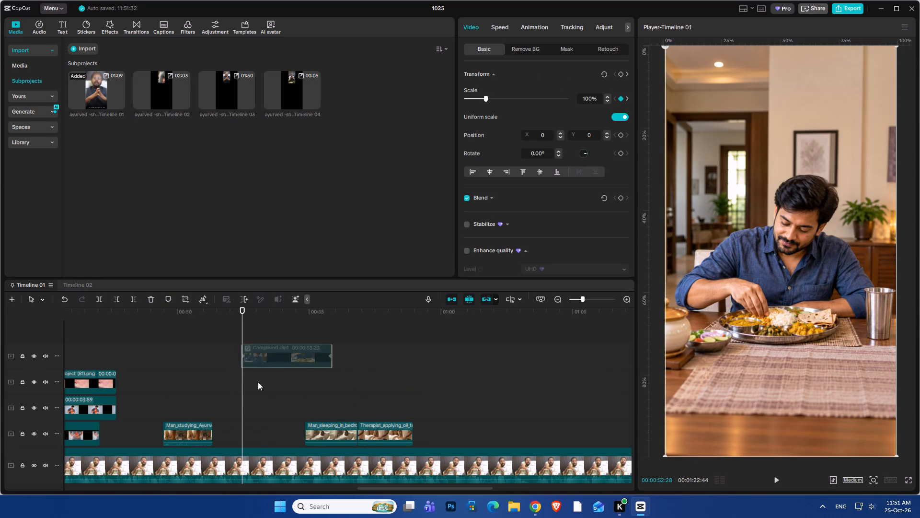
{"action": "left_click_drag", "start_coordinate": [258, 382], "coordinate": [257, 415]}
{"action": "key", "text": "space"}
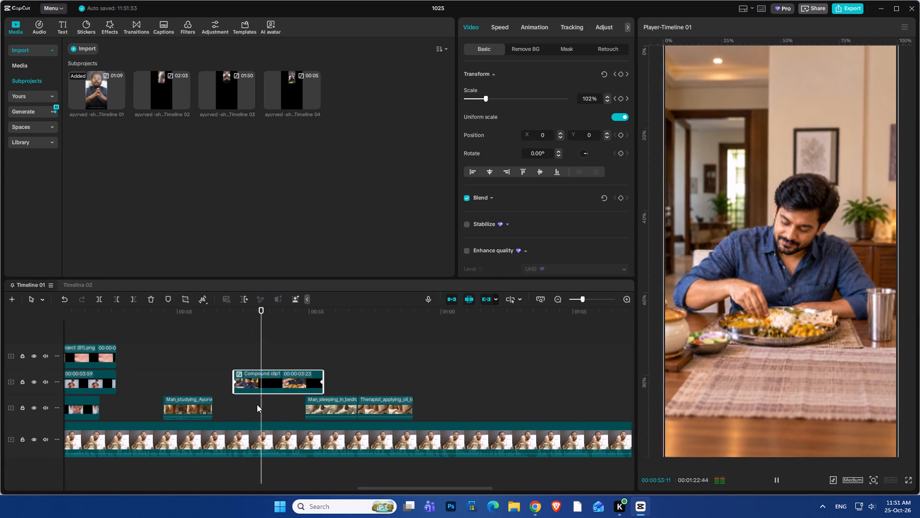
{"action": "key", "text": "space"}
Inside the pasted compound clip, delete the Warm Indian Dining Moment image and move the Indian Feast image to the start.
{"action": "double_click", "coordinate": [264, 386]}
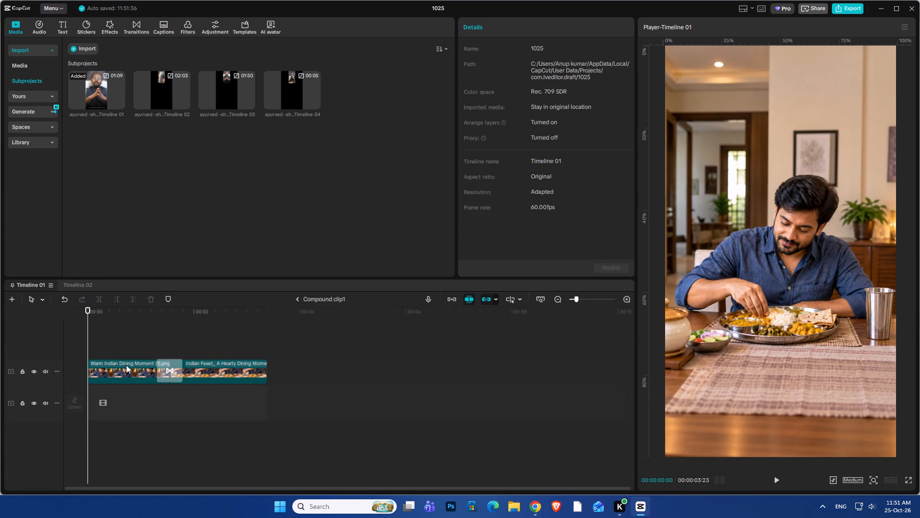
{"action": "left_click", "coordinate": [126, 365]}
{"action": "key", "text": "d"}
{"action": "left_click_drag", "start_coordinate": [205, 373], "coordinate": [103, 385]}
{"action": "key", "text": "space"}
{"action": "key", "text": "space"}
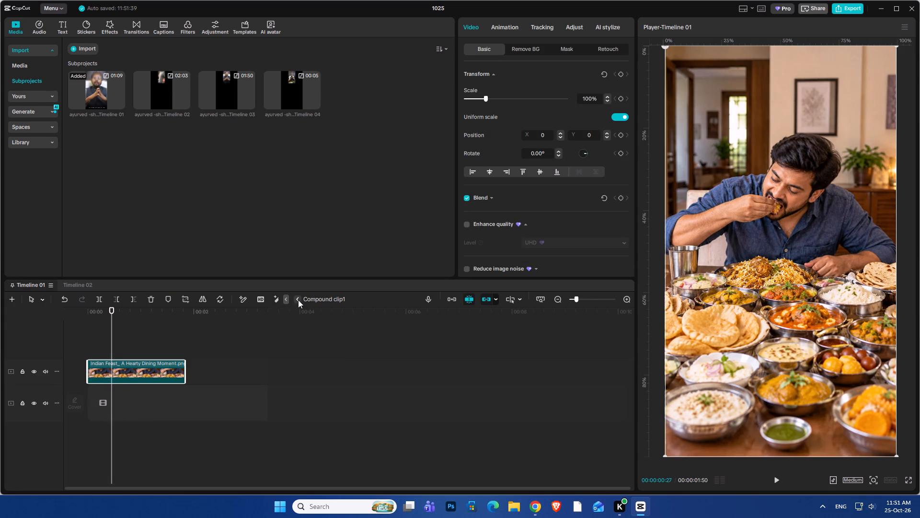
{"action": "left_click", "coordinate": [298, 300]}
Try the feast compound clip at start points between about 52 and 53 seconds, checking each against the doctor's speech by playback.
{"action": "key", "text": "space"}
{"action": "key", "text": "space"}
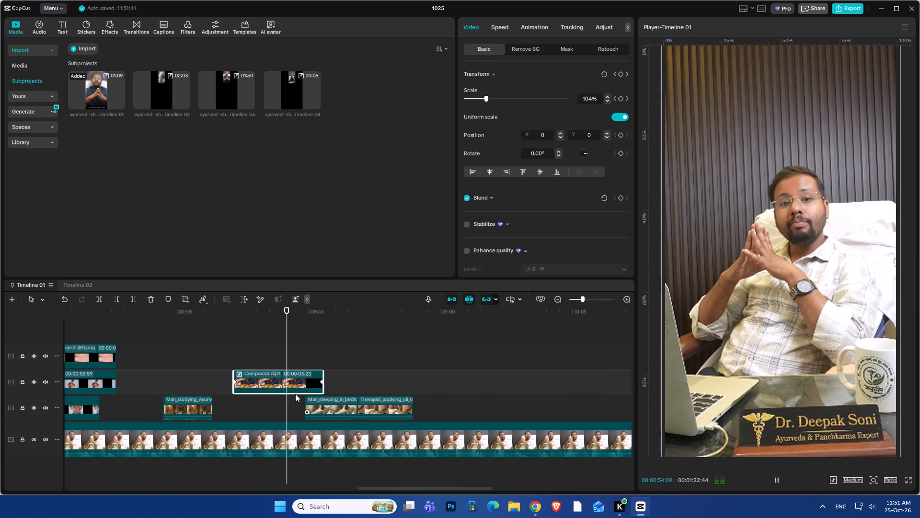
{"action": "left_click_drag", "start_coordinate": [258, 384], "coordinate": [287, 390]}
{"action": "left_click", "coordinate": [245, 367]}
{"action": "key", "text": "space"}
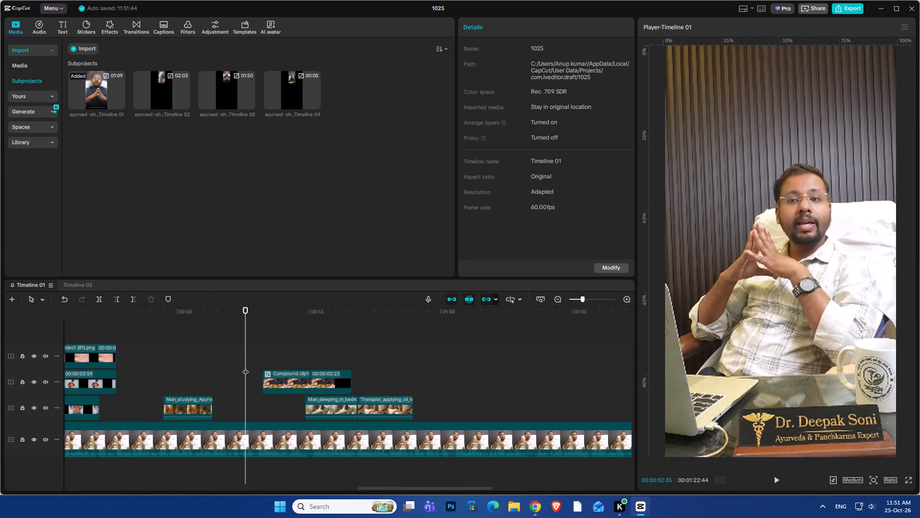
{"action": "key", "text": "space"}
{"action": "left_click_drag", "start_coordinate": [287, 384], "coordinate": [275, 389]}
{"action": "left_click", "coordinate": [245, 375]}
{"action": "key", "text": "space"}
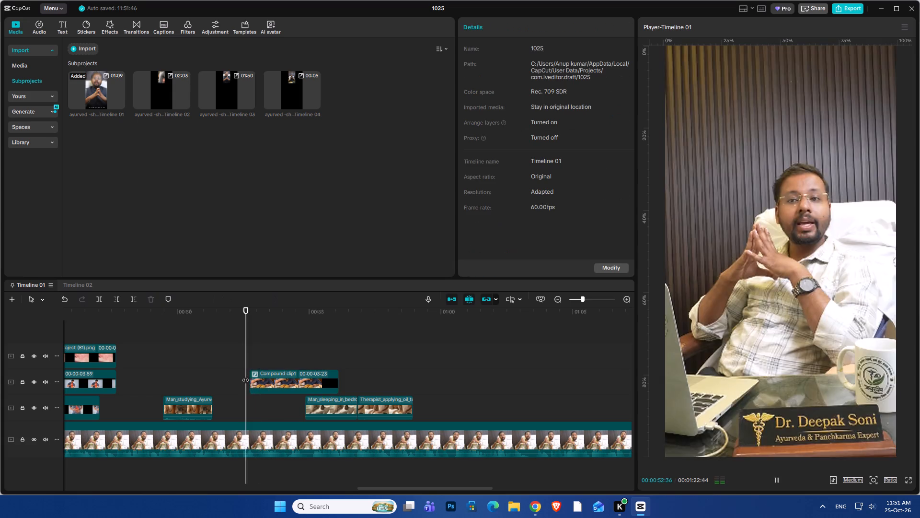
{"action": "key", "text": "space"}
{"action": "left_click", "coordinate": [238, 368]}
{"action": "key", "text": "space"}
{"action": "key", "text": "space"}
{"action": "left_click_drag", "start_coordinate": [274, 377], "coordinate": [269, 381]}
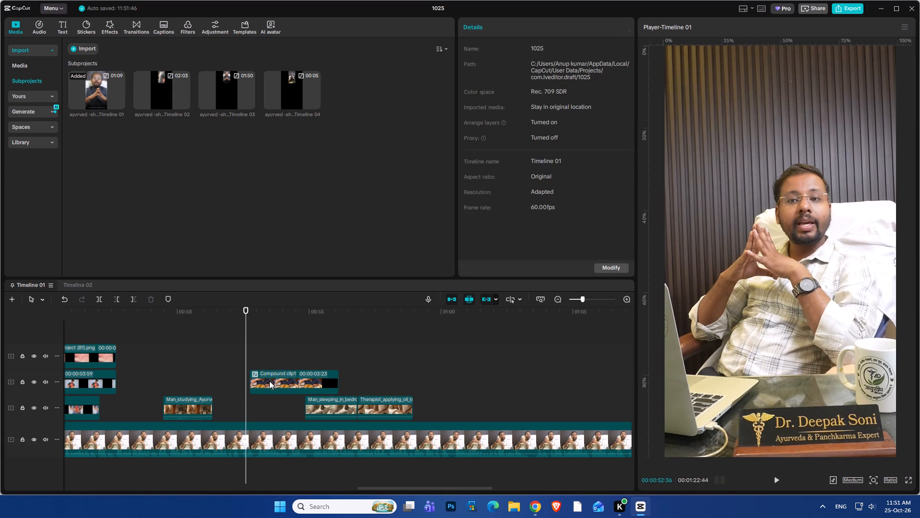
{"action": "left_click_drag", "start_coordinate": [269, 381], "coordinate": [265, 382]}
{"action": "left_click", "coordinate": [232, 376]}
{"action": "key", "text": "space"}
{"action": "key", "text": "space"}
Move the feast compound clip down to the lower B-roll track, starting directly after the man-studying clip at about 51 seconds.
{"action": "left_click", "coordinate": [209, 370]}
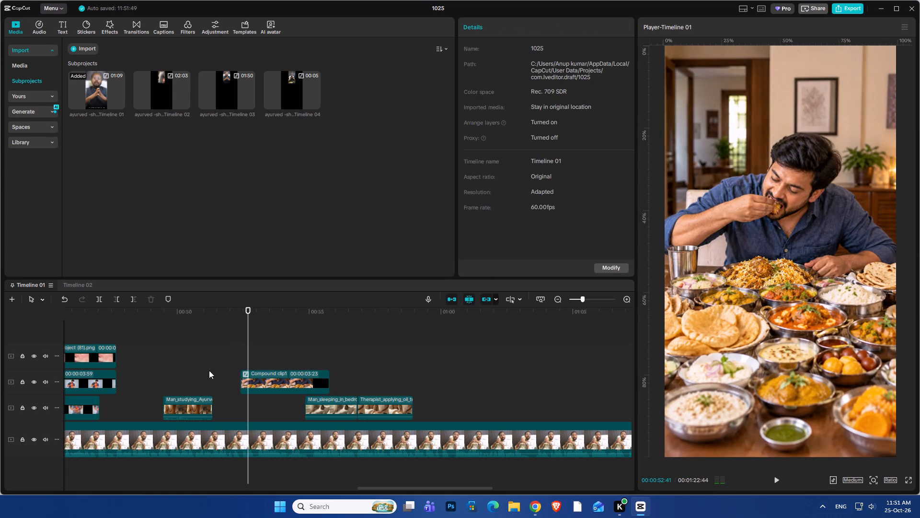
{"action": "key", "text": "space"}
{"action": "key", "text": "space"}
{"action": "left_click_drag", "start_coordinate": [249, 384], "coordinate": [232, 397]}
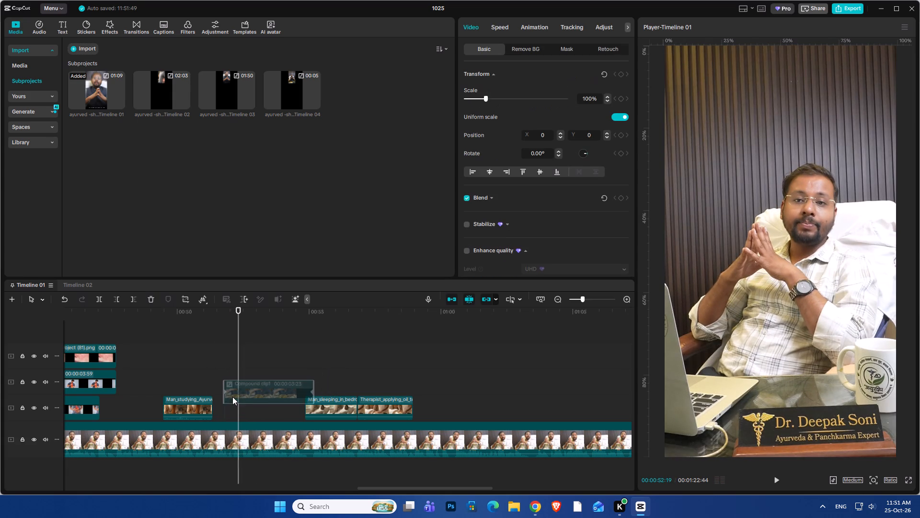
{"action": "left_click_drag", "start_coordinate": [232, 397], "coordinate": [221, 408]}
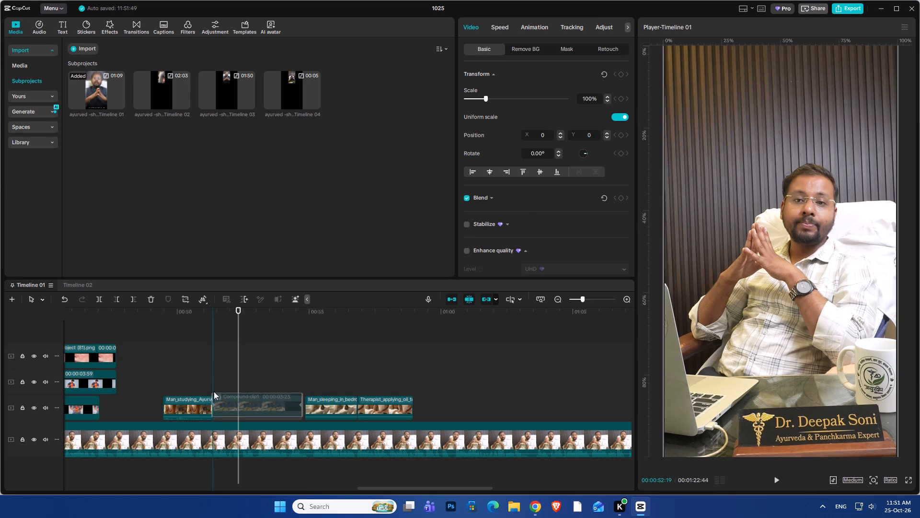
Play back Timeline 01 across the feast compound clip and the sleeping-man clip to check the timing against the doctor's speech.
{"action": "left_click", "coordinate": [191, 377]}
{"action": "key", "text": "space"}
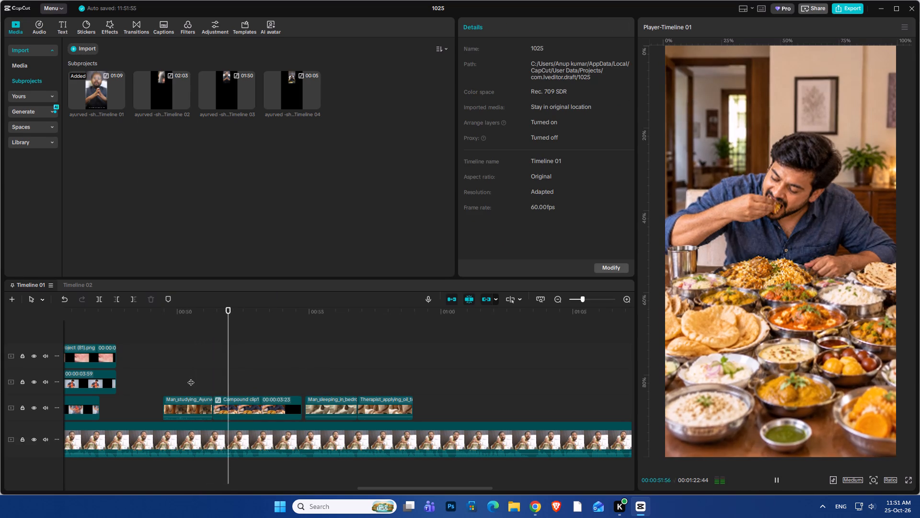
{"action": "key", "text": "space"}
{"action": "key", "text": "space"}
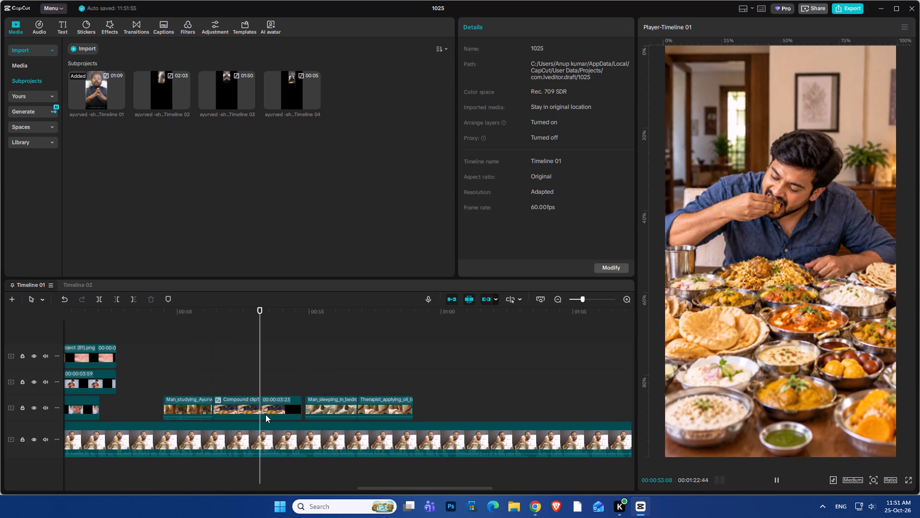
{"action": "key", "text": "space"}
{"action": "key", "text": "space"}
{"action": "key", "text": "space"}
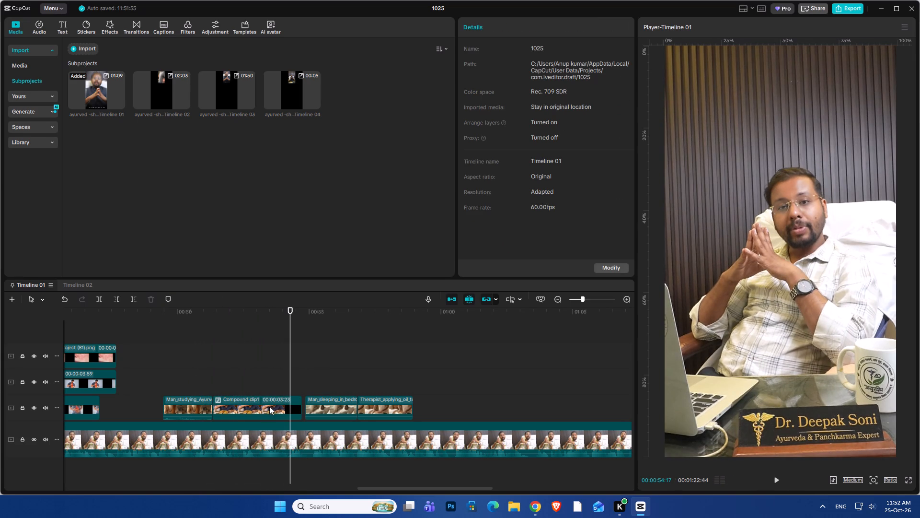
{"action": "left_click", "coordinate": [275, 402]}
{"action": "left_click", "coordinate": [252, 386]}
{"action": "key", "text": "space"}
{"action": "key", "text": "space"}
{"action": "key", "text": "space"}
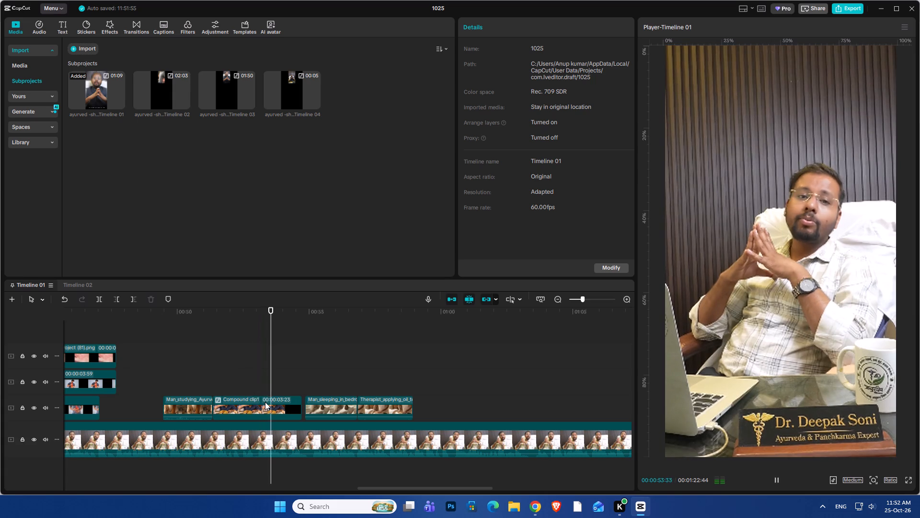
{"action": "scroll", "coordinate": [291, 407], "scroll_direction": "down", "scroll_amount": 3, "text": "ctrl"}
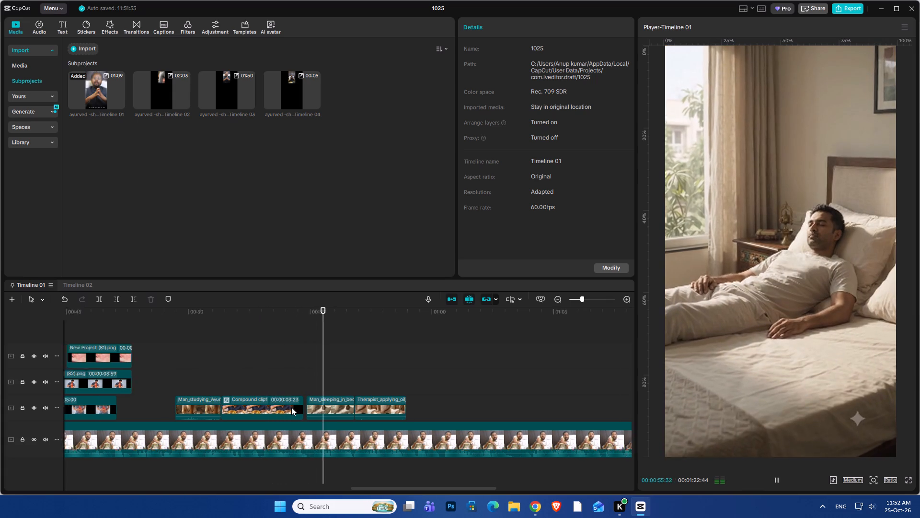
{"action": "scroll", "coordinate": [291, 407], "scroll_direction": "down", "scroll_amount": 3, "text": "ctrl"}
{"action": "left_click", "coordinate": [278, 377]}
{"action": "key", "text": "space"}
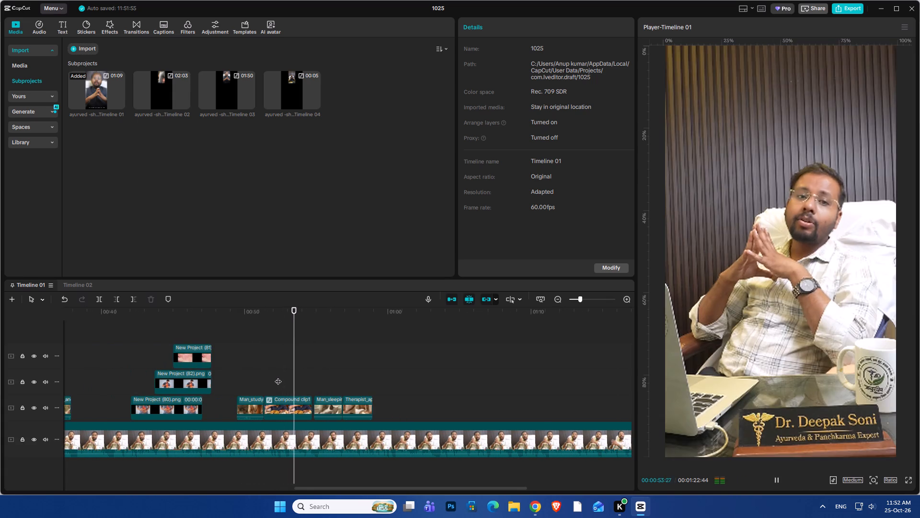
{"action": "scroll", "coordinate": [281, 380], "scroll_direction": "down", "scroll_amount": 3, "text": "ctrl"}
{"action": "key", "text": "space"}
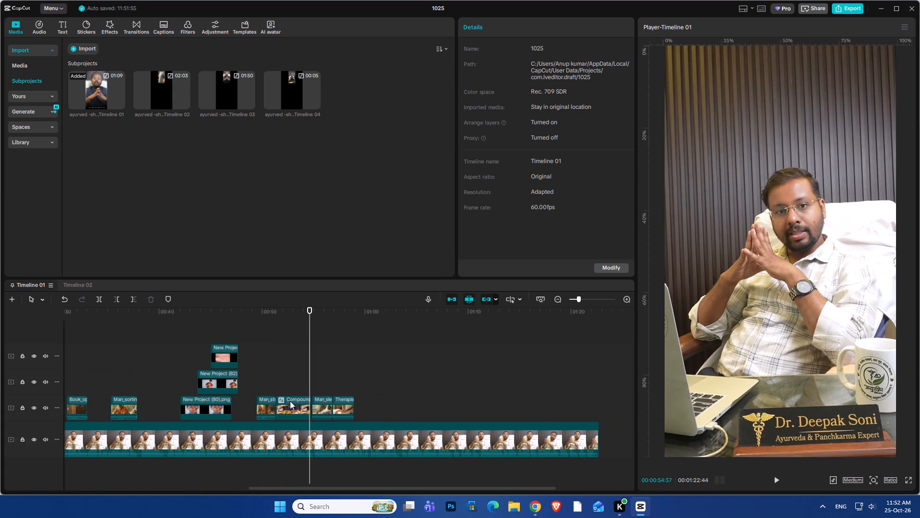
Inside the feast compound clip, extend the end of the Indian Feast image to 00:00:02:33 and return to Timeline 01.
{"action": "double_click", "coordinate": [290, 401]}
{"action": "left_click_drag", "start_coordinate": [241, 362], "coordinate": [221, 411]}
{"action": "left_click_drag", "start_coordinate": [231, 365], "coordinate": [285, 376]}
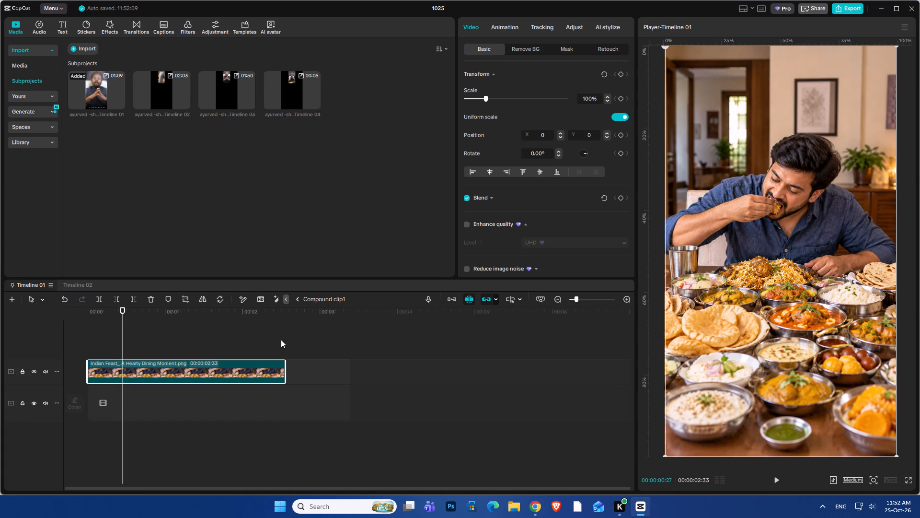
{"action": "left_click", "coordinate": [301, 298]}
Replay the section from the man-studying clip through the feast compound clip, checking how the feast image runs into the sleeping-man clip.
{"action": "key", "text": "space"}
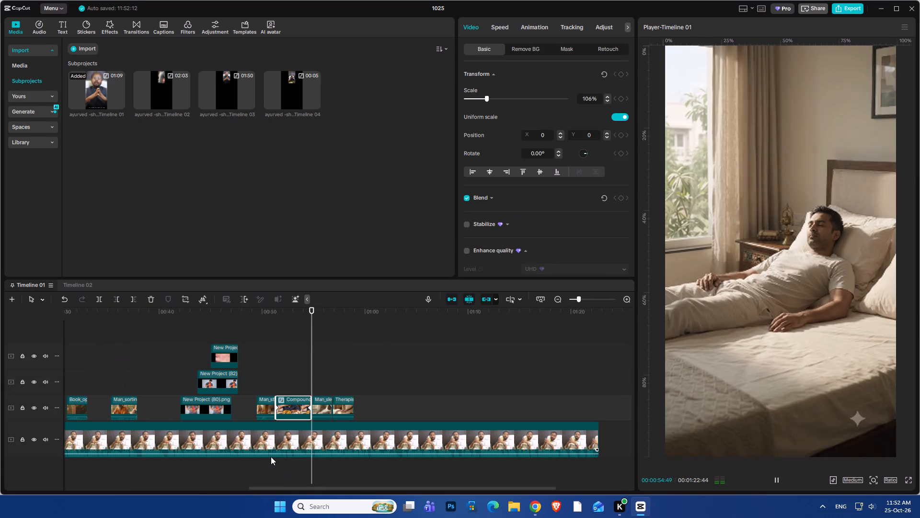
{"action": "key", "text": "space"}
{"action": "left_click", "coordinate": [287, 376]}
{"action": "key", "text": "space"}
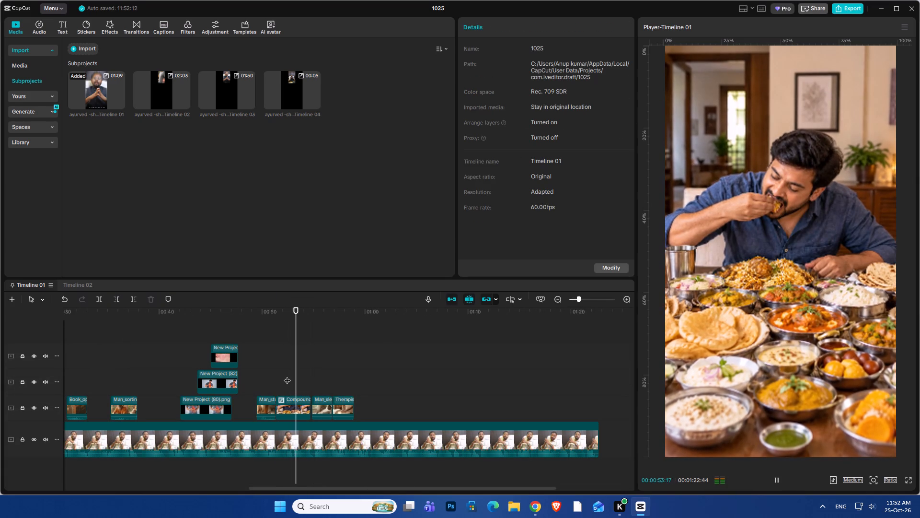
{"action": "key", "text": "space"}
{"action": "left_click", "coordinate": [264, 387]}
{"action": "key", "text": "space"}
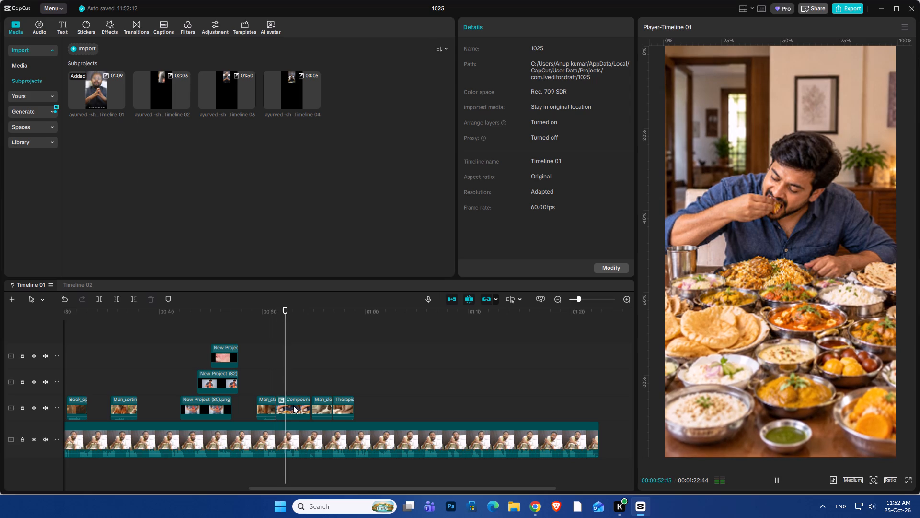
{"action": "key", "text": "space"}
{"action": "key", "text": "space"}
{"action": "key", "text": "space"}
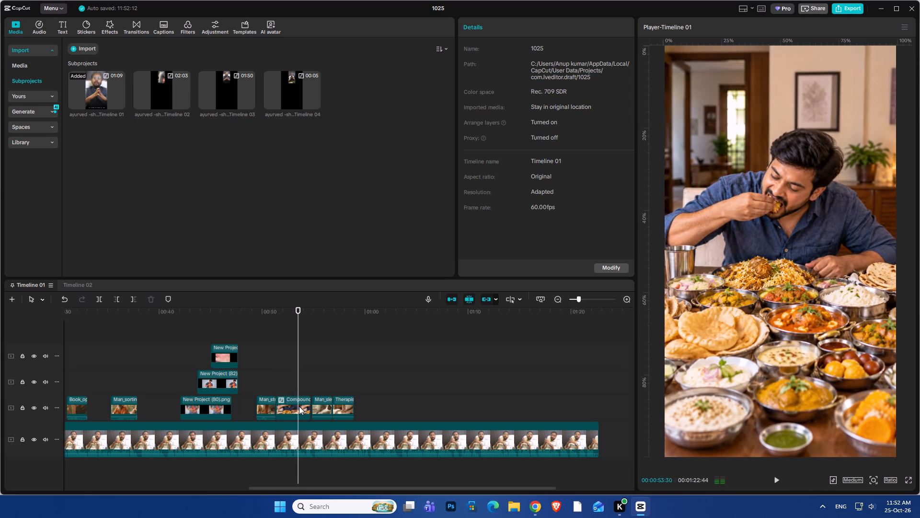
{"action": "left_click", "coordinate": [300, 406]}
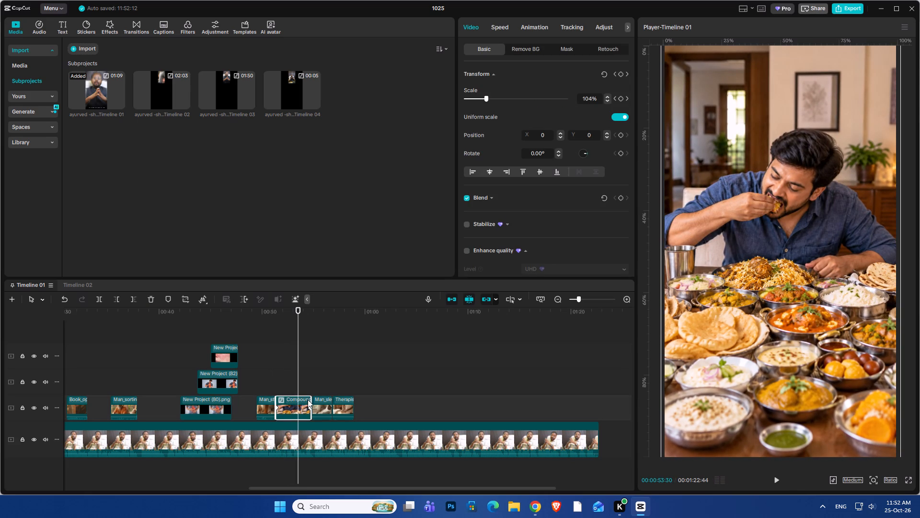
{"action": "key", "text": "space"}
{"action": "key", "text": "space"}
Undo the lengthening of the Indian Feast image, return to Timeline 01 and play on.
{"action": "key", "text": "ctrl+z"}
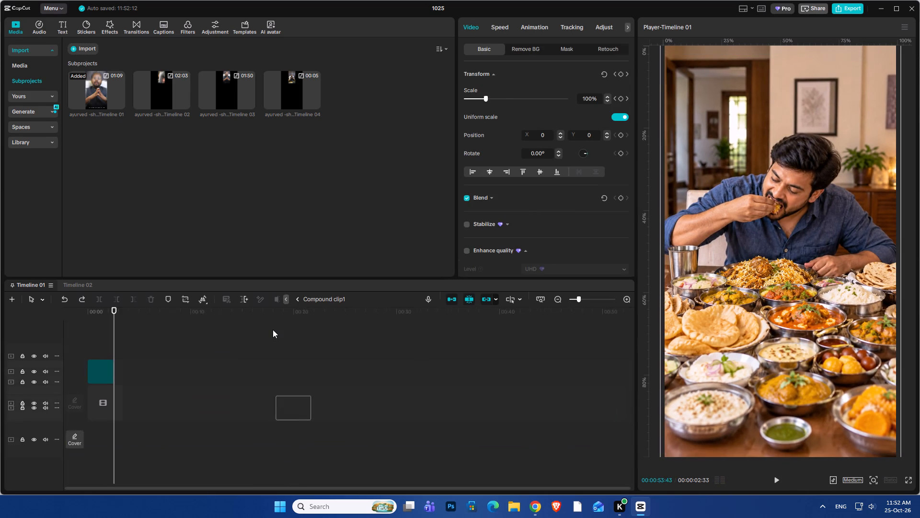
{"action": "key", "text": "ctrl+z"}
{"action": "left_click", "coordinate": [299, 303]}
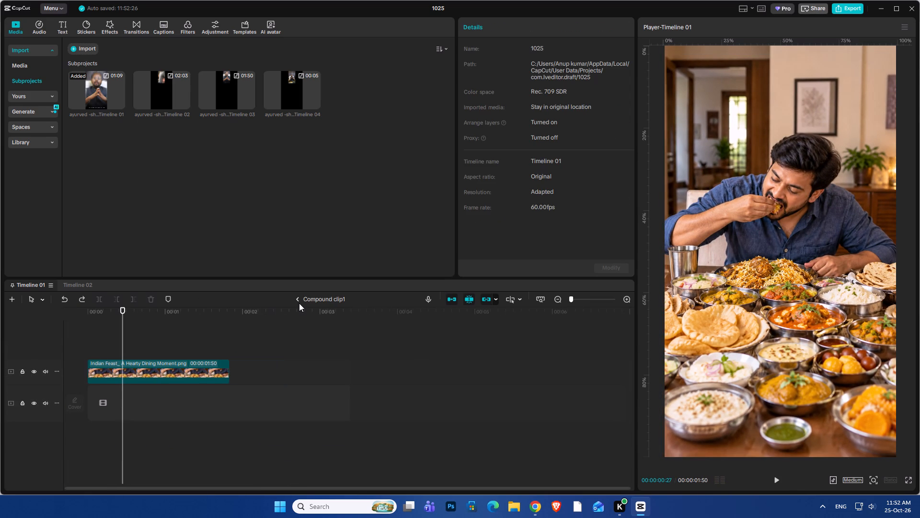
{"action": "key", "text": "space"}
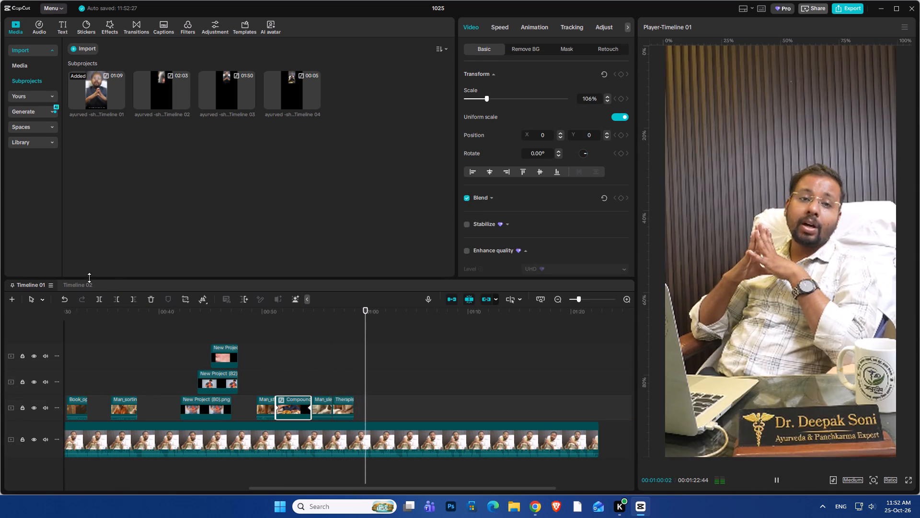
Find the book-opening clip at about 39 seconds in Timeline 02 and copy it.
{"action": "left_click", "coordinate": [73, 289]}
{"action": "scroll", "coordinate": [399, 383], "scroll_direction": "up", "scroll_amount": 2}
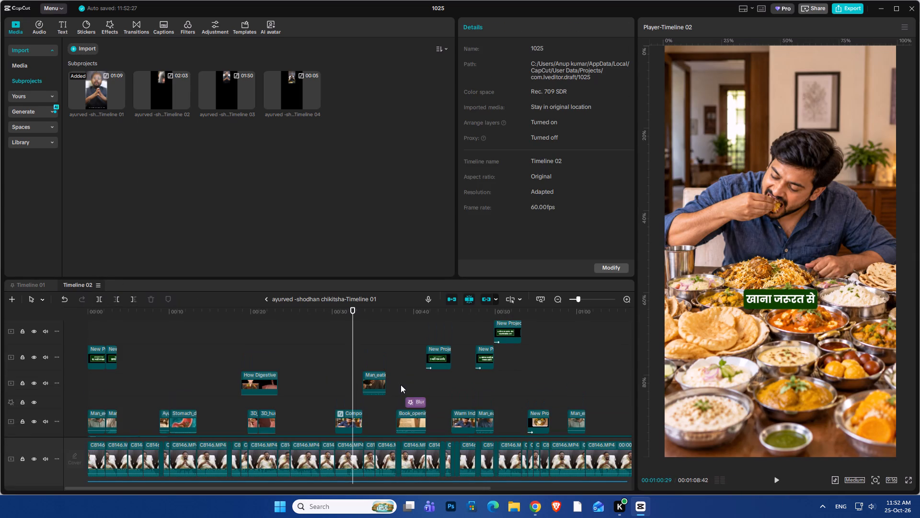
{"action": "left_click", "coordinate": [400, 382]}
{"action": "scroll", "coordinate": [407, 393], "scroll_direction": "up", "scroll_amount": 5}
{"action": "scroll", "coordinate": [407, 393], "scroll_direction": "down", "scroll_amount": 4}
{"action": "key", "text": "space"}
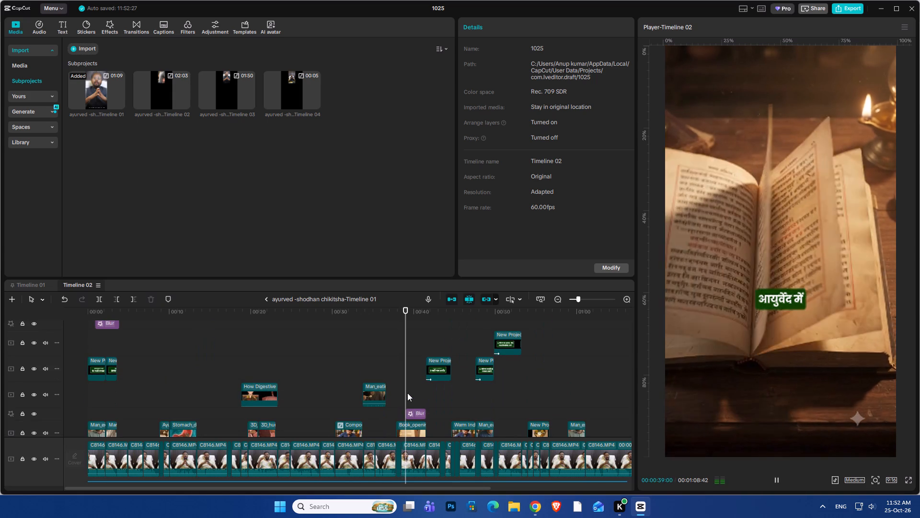
{"action": "key", "text": "space"}
{"action": "scroll", "coordinate": [407, 393], "scroll_direction": "down", "scroll_amount": 5}
{"action": "left_click", "coordinate": [409, 381]}
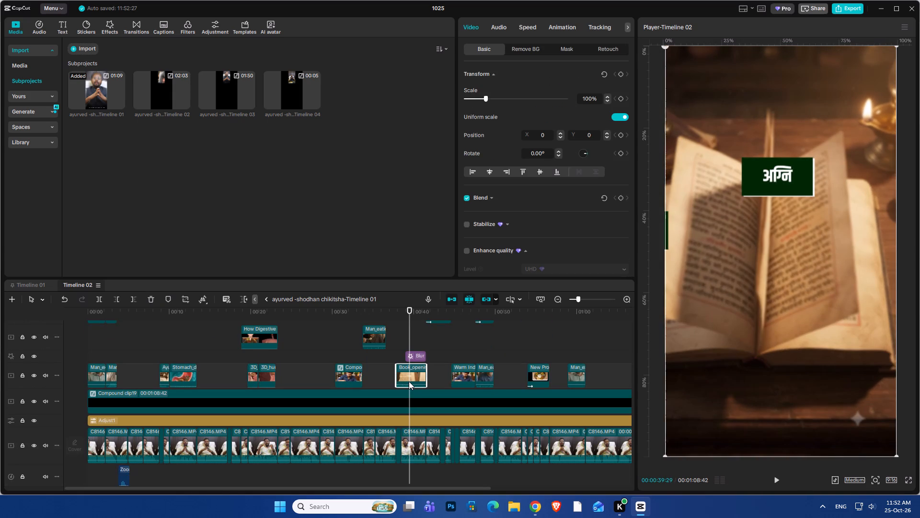
{"action": "key", "text": "ctrl+c"}
Paste the book-opening clip into Timeline 01 at about 35 seconds, on the track directly above the man-sorting clip.
{"action": "left_click", "coordinate": [32, 286]}
{"action": "left_click", "coordinate": [139, 375]}
{"action": "left_click_drag", "start_coordinate": [139, 353], "coordinate": [108, 373]}
{"action": "key", "text": "ctrl+v"}
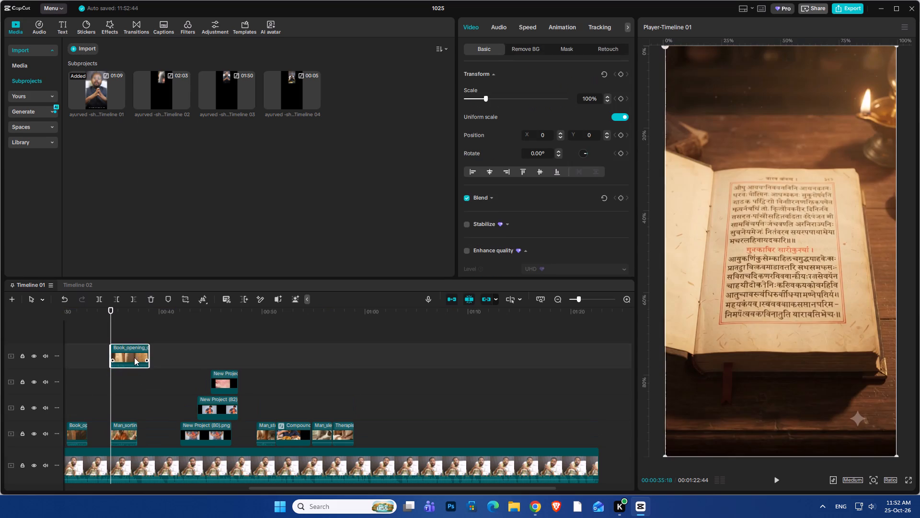
{"action": "left_click_drag", "start_coordinate": [128, 350], "coordinate": [126, 413]}
Review the opening B-roll of Timeline 01 and mute the audio of the Scholars clip at about 10 seconds.
{"action": "scroll", "coordinate": [126, 374], "scroll_direction": "down", "scroll_amount": 1, "text": "ctrl"}
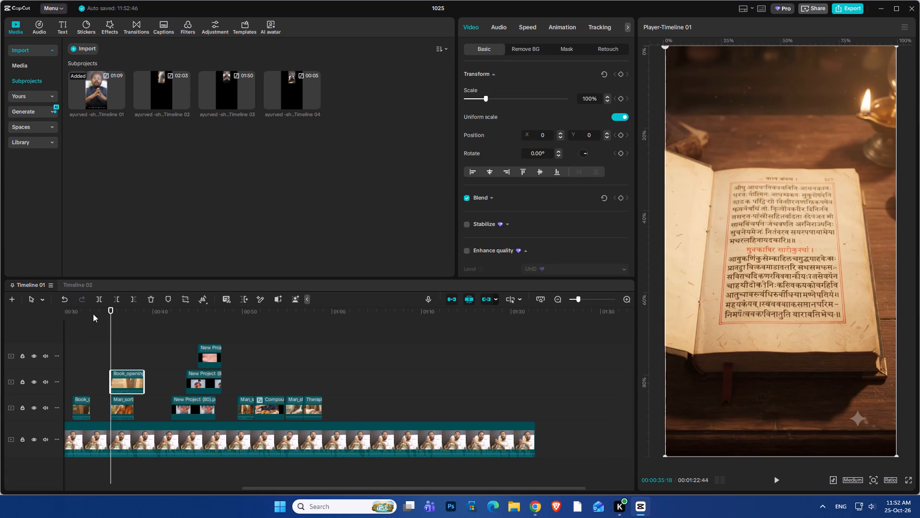
{"action": "left_click_drag", "start_coordinate": [85, 314], "coordinate": [221, 359]}
{"action": "key", "text": "space"}
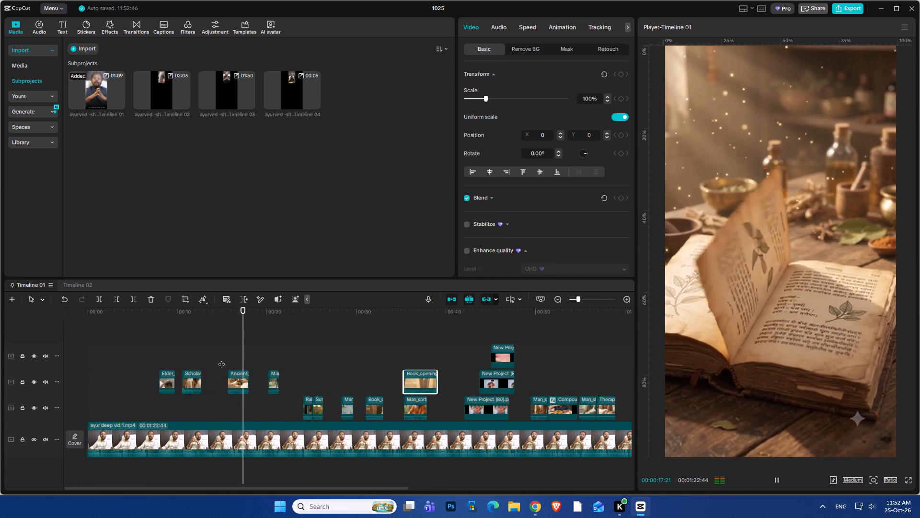
{"action": "left_click", "coordinate": [184, 357]}
{"action": "key", "text": "space"}
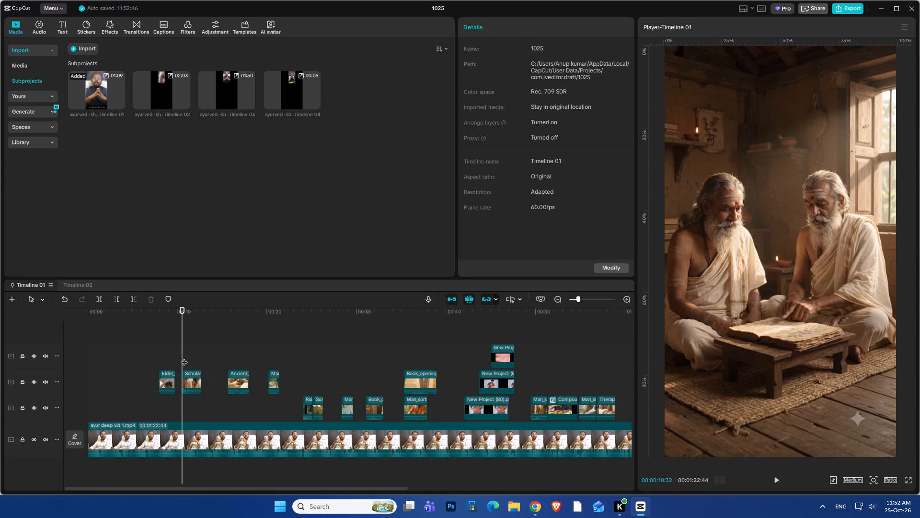
{"action": "key", "text": "space"}
{"action": "key", "text": "space"}
{"action": "left_click", "coordinate": [201, 386]}
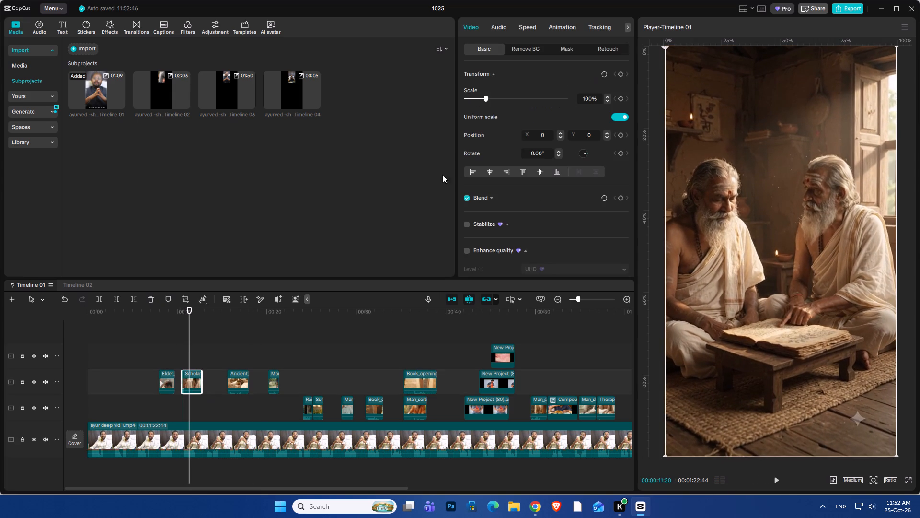
{"action": "left_click", "coordinate": [499, 25]}
{"action": "left_click_drag", "start_coordinate": [496, 95], "coordinate": [414, 120]}
Play Timeline 01 past the Scholars clip, checking the doctor's speech in the uncovered stretch from about 12 seconds.
{"action": "key", "text": "space"}
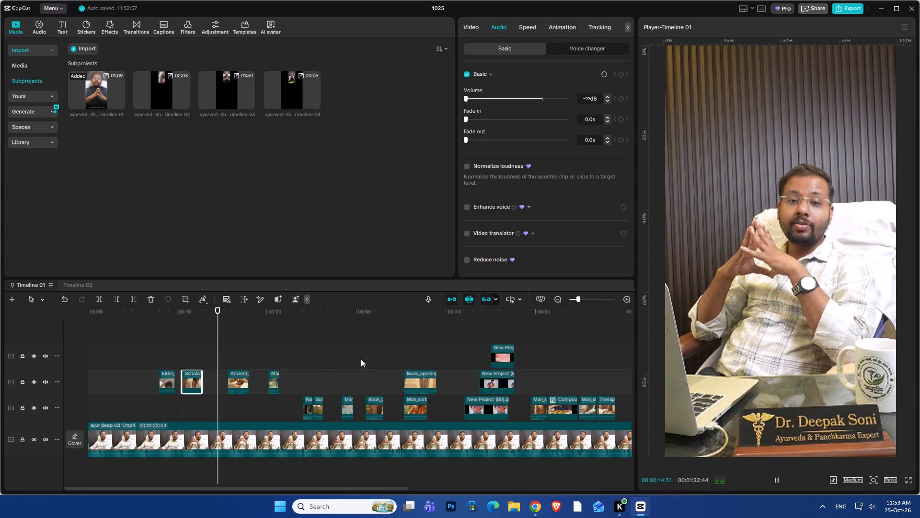
{"action": "scroll", "coordinate": [361, 359], "scroll_direction": "up", "scroll_amount": 4, "text": "ctrl"}
{"action": "key", "text": "space"}
{"action": "left_click", "coordinate": [197, 363]}
{"action": "double_click", "coordinate": [194, 357]}
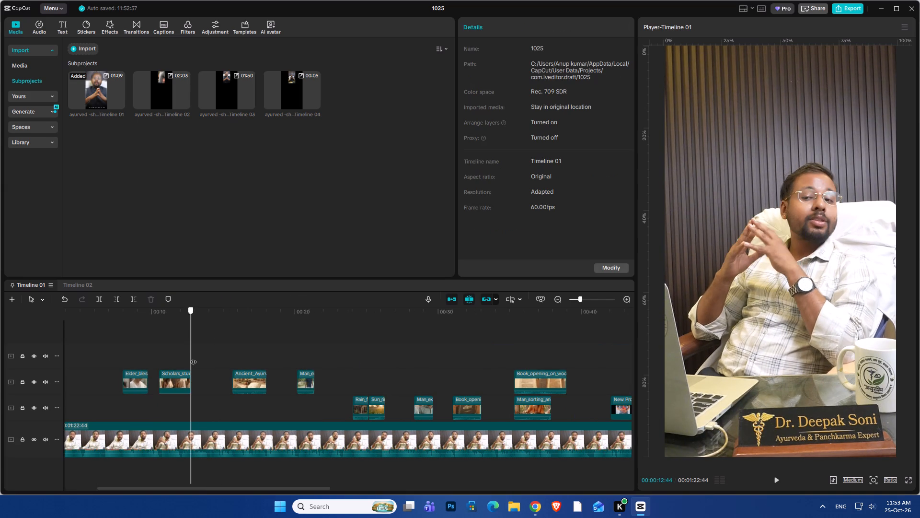
{"action": "key", "text": "space"}
{"action": "key", "text": "space"}
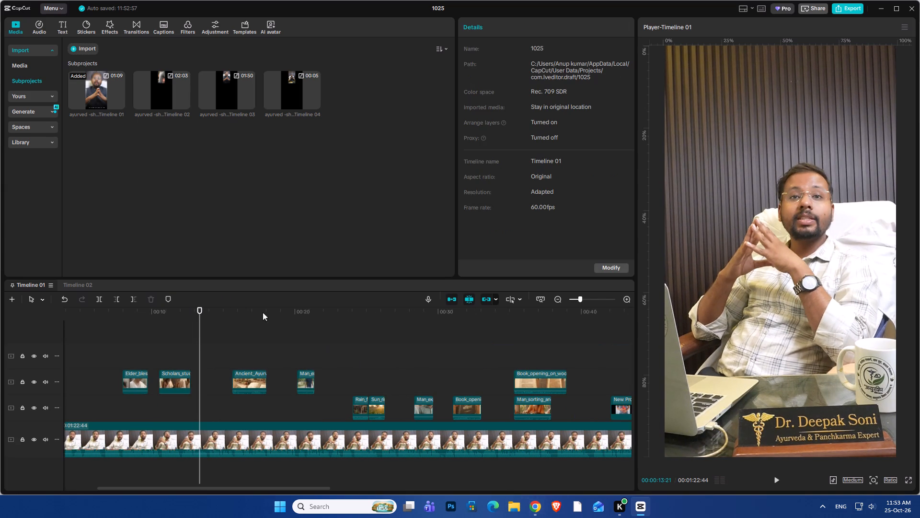
Switch to Timeline 02 and skim its B-roll from the opening to about 1:00 for clips worth reusing.
{"action": "left_click", "coordinate": [73, 286]}
{"action": "scroll", "coordinate": [246, 361], "scroll_direction": "up", "scroll_amount": 4}
{"action": "scroll", "coordinate": [331, 360], "scroll_direction": "up", "scroll_amount": 5}
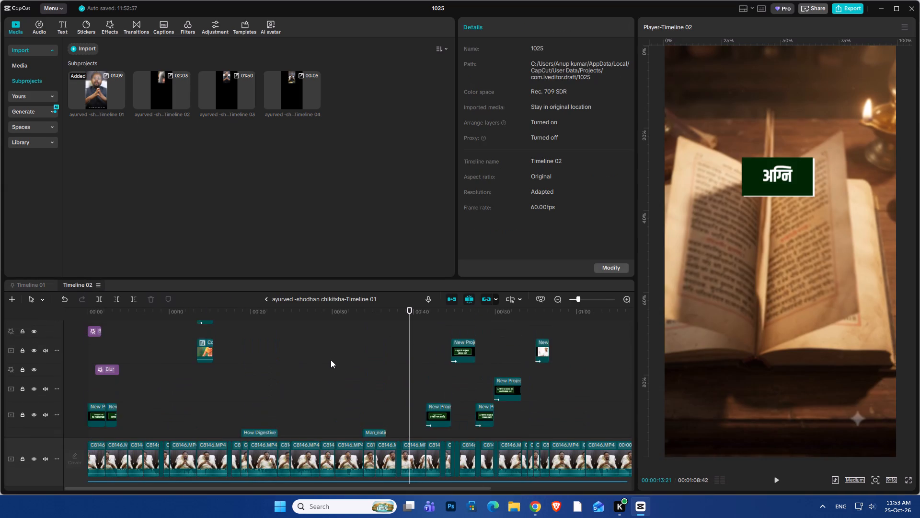
{"action": "scroll", "coordinate": [382, 349], "scroll_direction": "up", "scroll_amount": 4}
{"action": "left_click", "coordinate": [220, 322]}
{"action": "scroll", "coordinate": [220, 322], "scroll_direction": "down", "scroll_amount": 8}
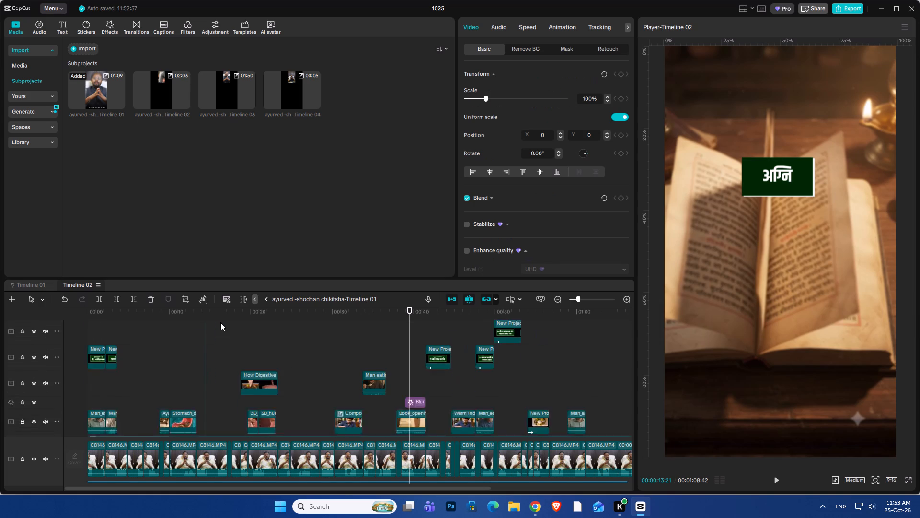
{"action": "scroll", "coordinate": [220, 322], "scroll_direction": "down", "scroll_amount": 5}
{"action": "left_click", "coordinate": [170, 325]}
{"action": "left_click_drag", "start_coordinate": [171, 327], "coordinate": [111, 343]}
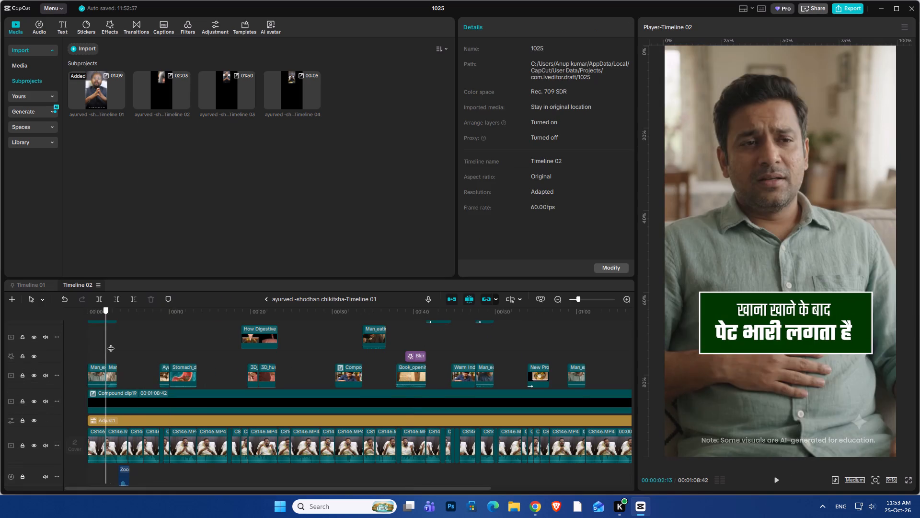
{"action": "left_click_drag", "start_coordinate": [111, 343], "coordinate": [405, 334]}
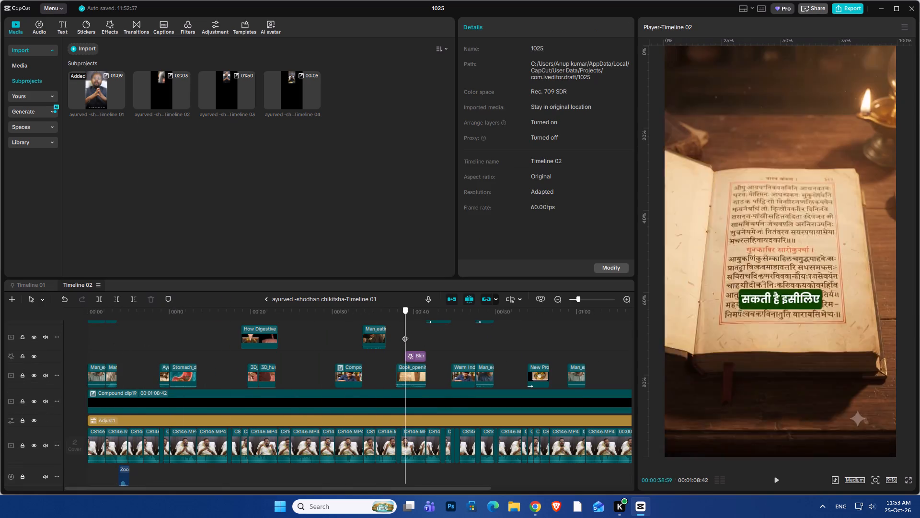
{"action": "left_click_drag", "start_coordinate": [405, 334], "coordinate": [511, 331]}
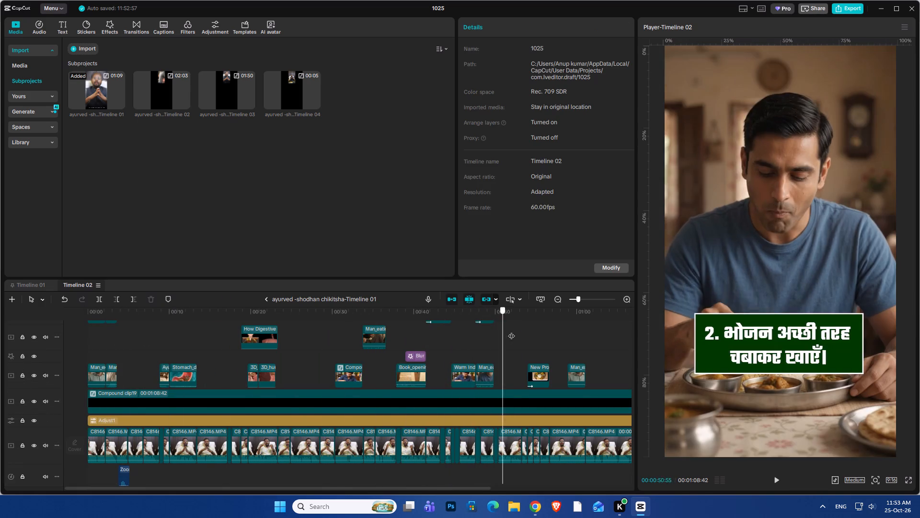
{"action": "left_click_drag", "start_coordinate": [511, 331], "coordinate": [578, 336]}
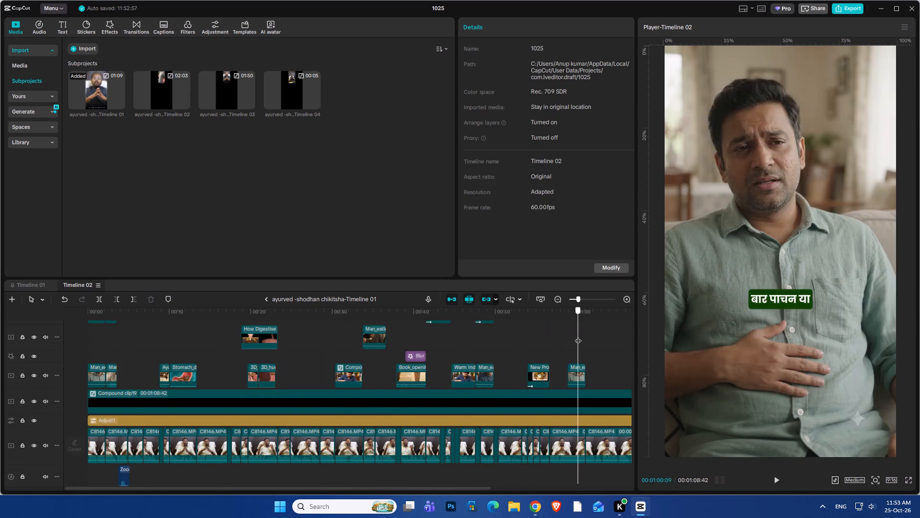
{"action": "left_click_drag", "start_coordinate": [578, 336], "coordinate": [581, 337]}
Play the Timeline 02 stretch from about 53 to 57 seconds, checking the picture overlays against the doctor's speech.
{"action": "scroll", "coordinate": [598, 361], "scroll_direction": "up", "scroll_amount": 19, "text": "ctrl"}
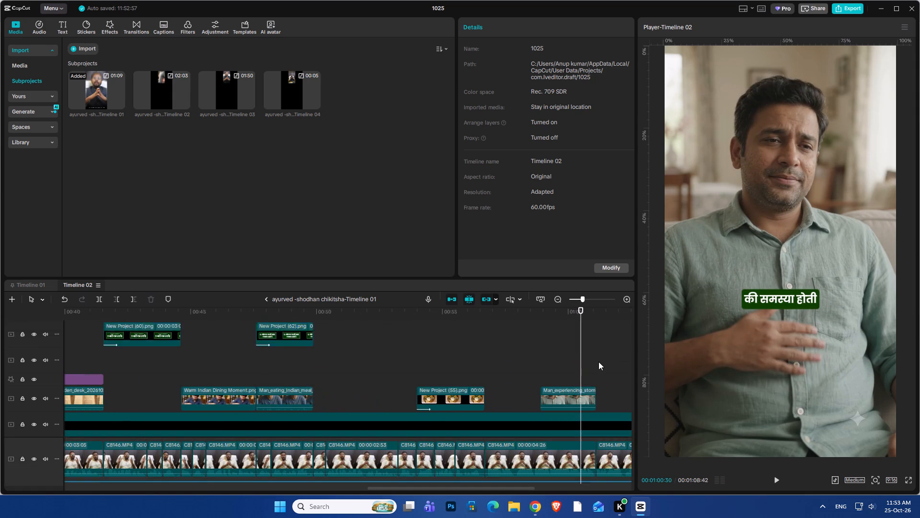
{"action": "scroll", "coordinate": [598, 362], "scroll_direction": "up", "scroll_amount": 2, "text": "ctrl"}
{"action": "left_click", "coordinate": [560, 364]}
{"action": "scroll", "coordinate": [560, 364], "scroll_direction": "up", "scroll_amount": 7}
{"action": "left_click", "coordinate": [460, 363]}
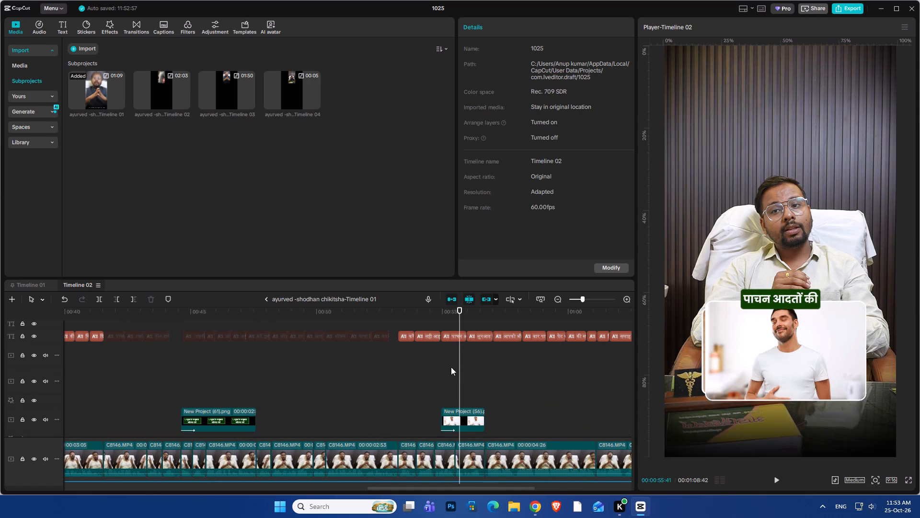
{"action": "key", "text": "space"}
{"action": "scroll", "coordinate": [456, 374], "scroll_direction": "down", "scroll_amount": 7, "text": "ctrl"}
{"action": "key", "text": "space"}
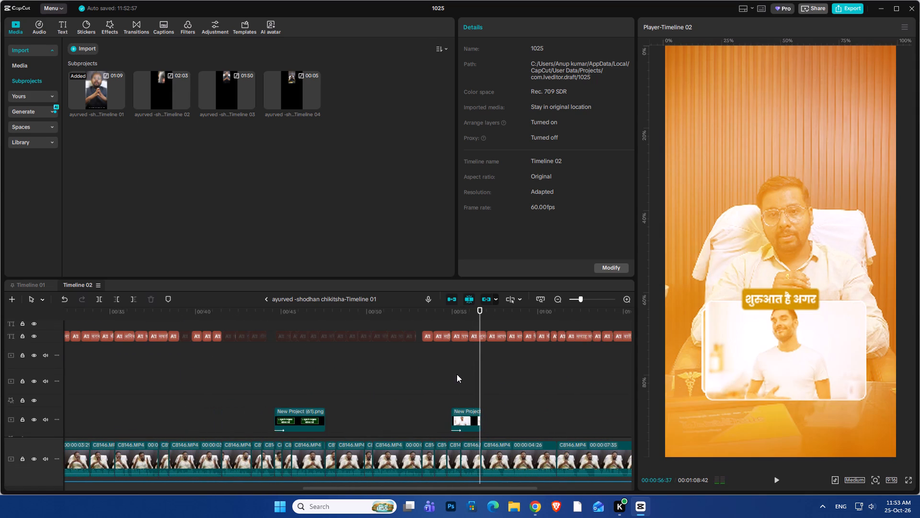
{"action": "left_click", "coordinate": [457, 374]}
{"action": "left_click", "coordinate": [457, 374]}
{"action": "key", "text": "space"}
{"action": "key", "text": "space"}
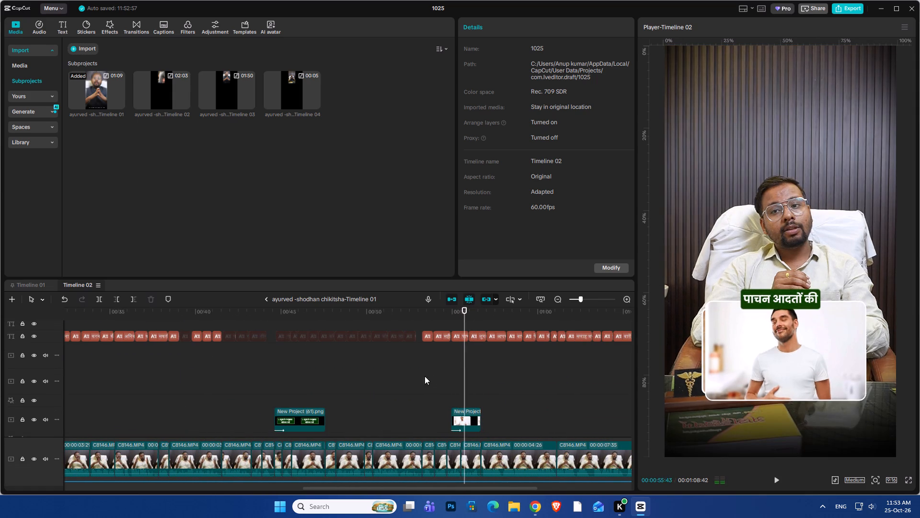
{"action": "left_click", "coordinate": [425, 376]}
{"action": "key", "text": "space"}
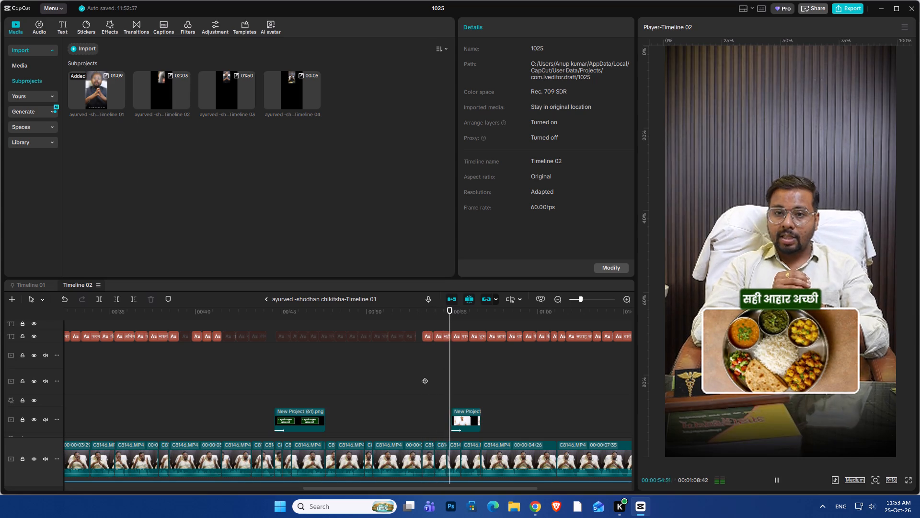
{"action": "key", "text": "space"}
Examine the end section of Timeline 02, playing the clip of the man with stomach discomfort at about 59 seconds.
{"action": "scroll", "coordinate": [466, 389], "scroll_direction": "up", "scroll_amount": 6, "text": "ctrl"}
{"action": "scroll", "coordinate": [466, 389], "scroll_direction": "down", "scroll_amount": 7}
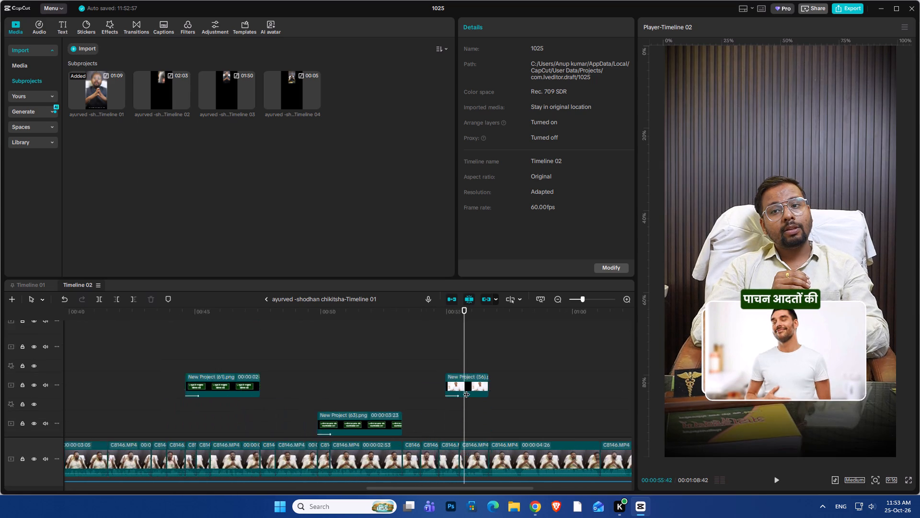
{"action": "scroll", "coordinate": [466, 389], "scroll_direction": "down", "scroll_amount": 2}
{"action": "scroll", "coordinate": [466, 389], "scroll_direction": "up", "scroll_amount": 13}
{"action": "scroll", "coordinate": [534, 369], "scroll_direction": "down", "scroll_amount": 9}
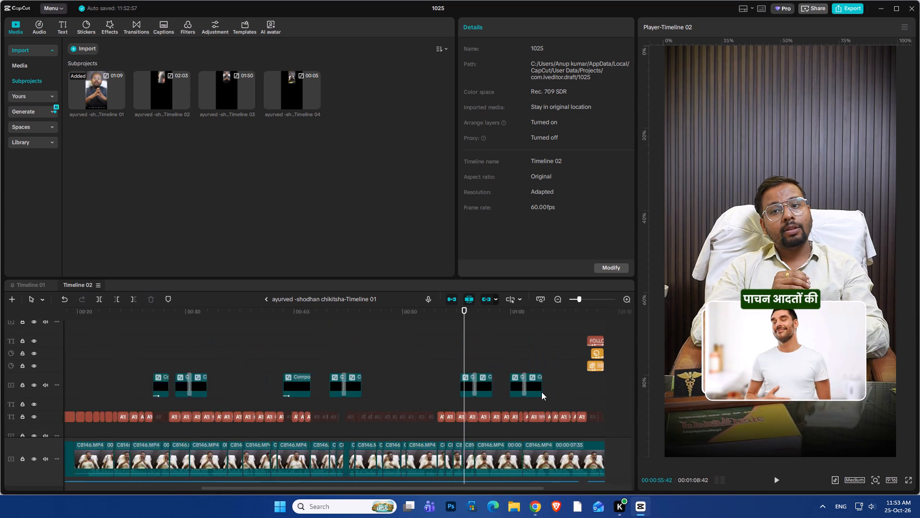
{"action": "scroll", "coordinate": [541, 392], "scroll_direction": "down", "scroll_amount": 20}
{"action": "scroll", "coordinate": [541, 392], "scroll_direction": "down", "scroll_amount": 3}
{"action": "left_click", "coordinate": [513, 344]}
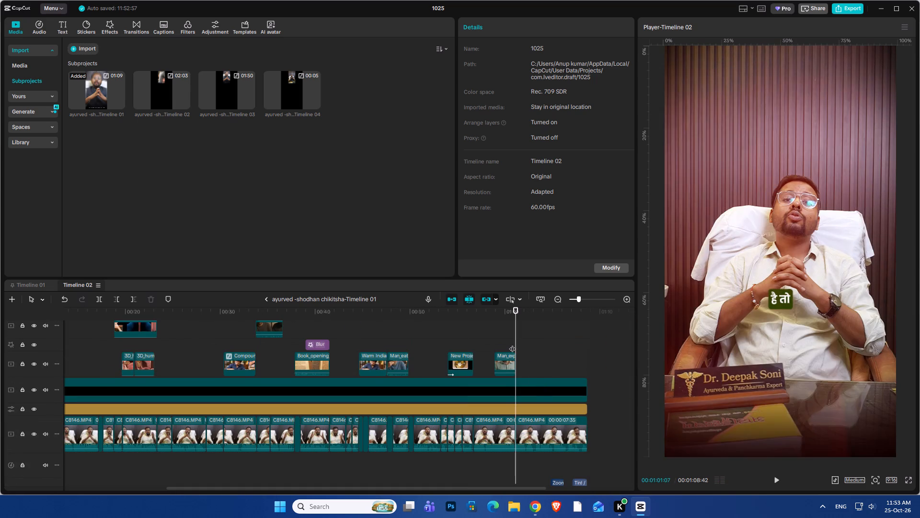
{"action": "key", "text": "space"}
{"action": "scroll", "coordinate": [516, 347], "scroll_direction": "up", "scroll_amount": 6, "text": "ctrl"}
{"action": "left_click", "coordinate": [481, 336]}
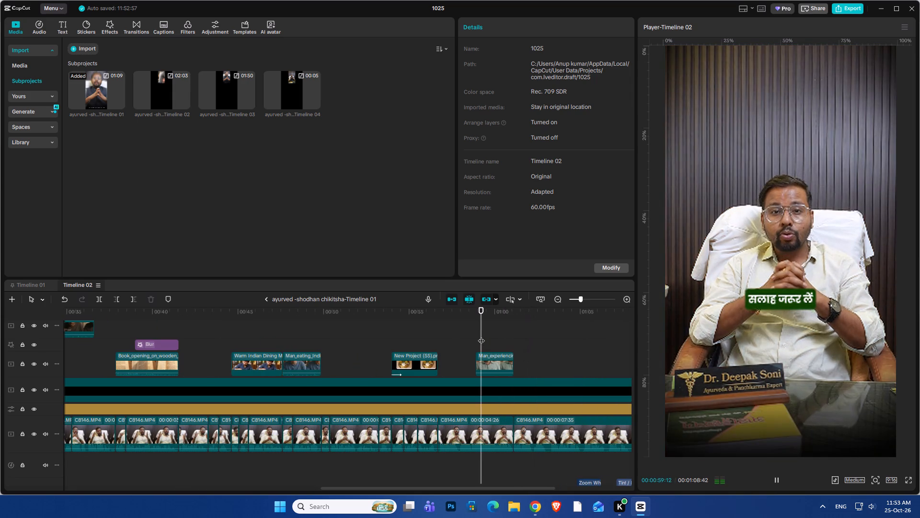
{"action": "key", "text": "space"}
{"action": "key", "text": "space"}
{"action": "key", "text": "space"}
{"action": "scroll", "coordinate": [484, 357], "scroll_direction": "up", "scroll_amount": 14}
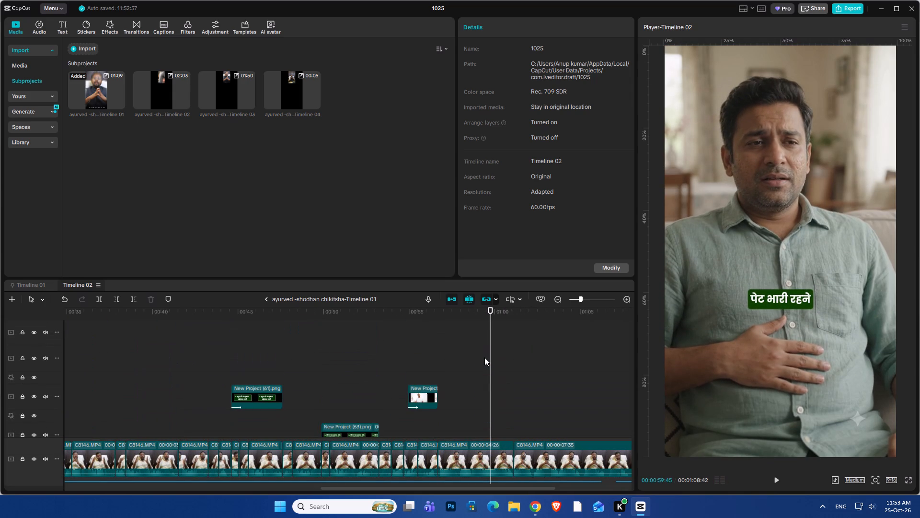
Review the first 23 seconds of Timeline 02, checking the stomach, book-opening and digestive-system B-roll for reuse.
{"action": "left_click", "coordinate": [429, 357]}
{"action": "left_click_drag", "start_coordinate": [368, 359], "coordinate": [329, 362]}
{"action": "left_click_drag", "start_coordinate": [256, 318], "coordinate": [7, 368]}
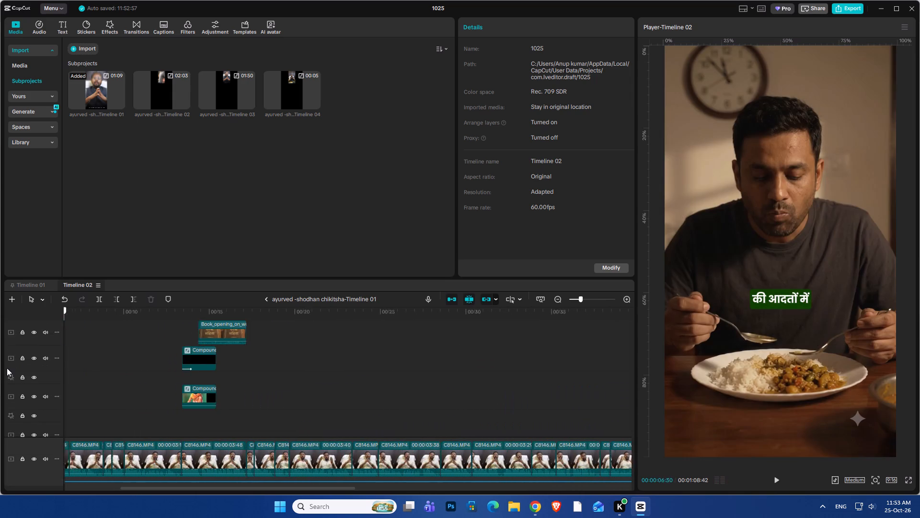
{"action": "left_click_drag", "start_coordinate": [7, 368], "coordinate": [259, 339]}
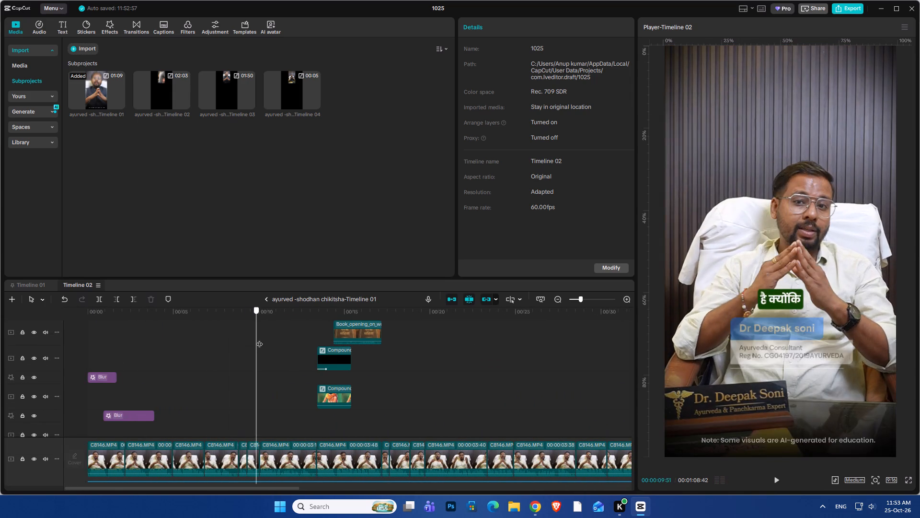
{"action": "left_click_drag", "start_coordinate": [259, 339], "coordinate": [310, 330]}
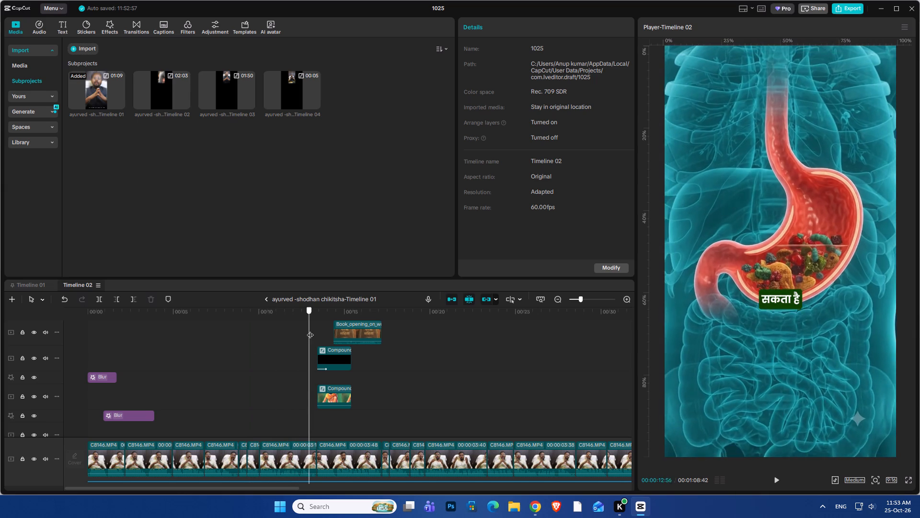
{"action": "left_click_drag", "start_coordinate": [310, 330], "coordinate": [384, 302]}
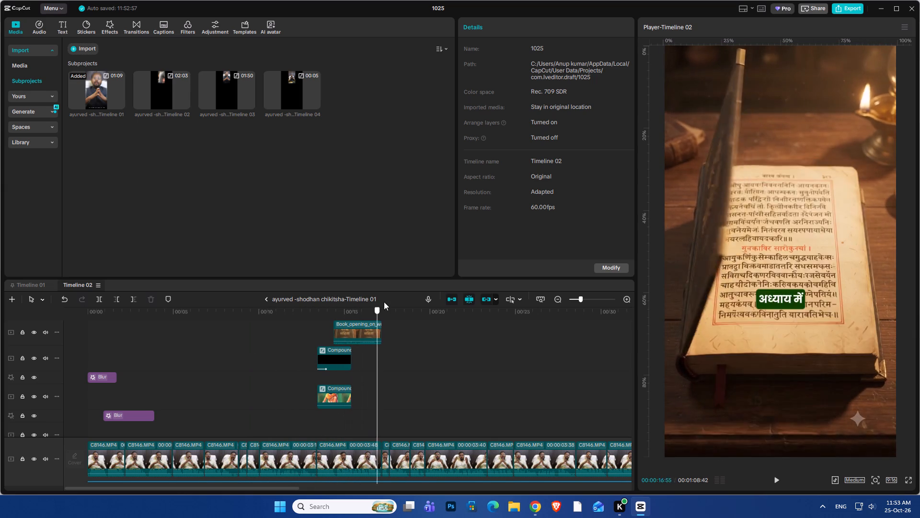
{"action": "left_click_drag", "start_coordinate": [384, 302], "coordinate": [439, 287]}
{"action": "scroll", "coordinate": [440, 343], "scroll_direction": "up", "scroll_amount": 8}
{"action": "scroll", "coordinate": [440, 343], "scroll_direction": "up", "scroll_amount": 14}
{"action": "key", "text": "space"}
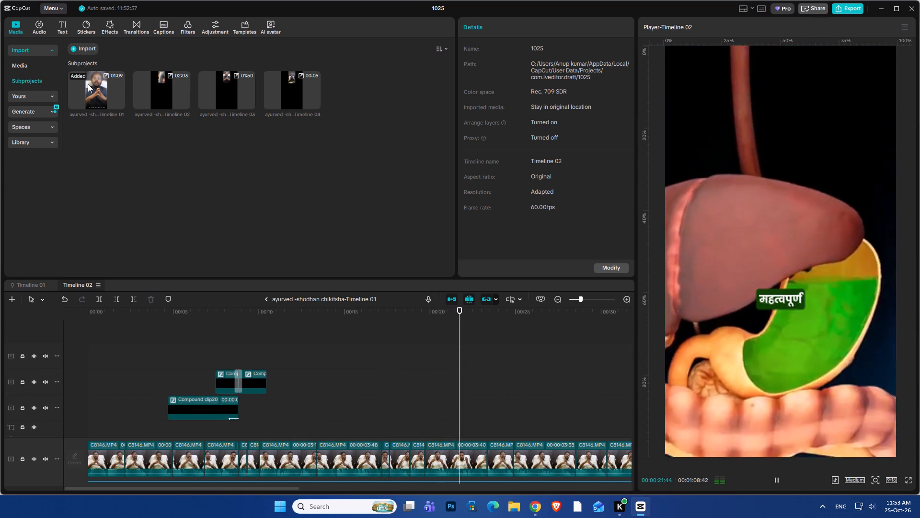
{"action": "key", "text": "space"}
{"action": "key", "text": "space"}
{"action": "key", "text": "space"}
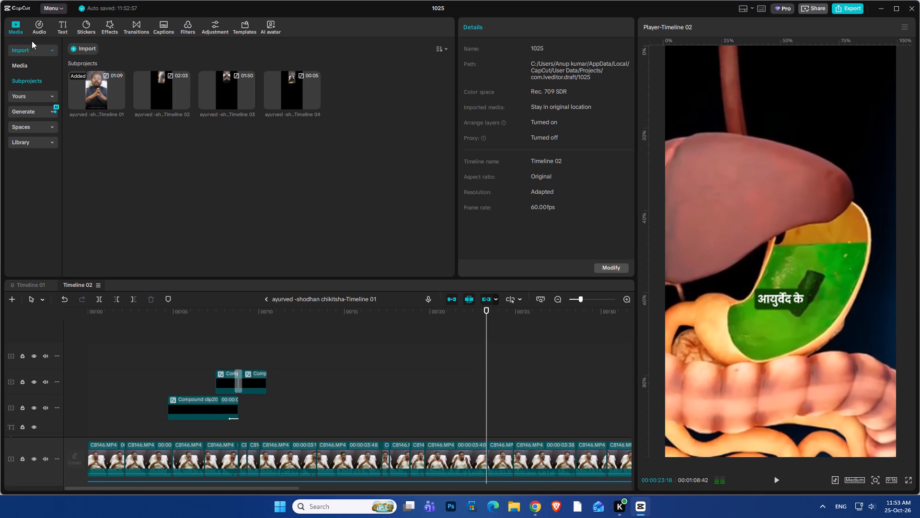
Import the project 1023 (1) as a subproject.
{"action": "left_click", "coordinate": [74, 48]}
{"action": "scroll", "coordinate": [419, 240], "scroll_direction": "up", "scroll_amount": 1}
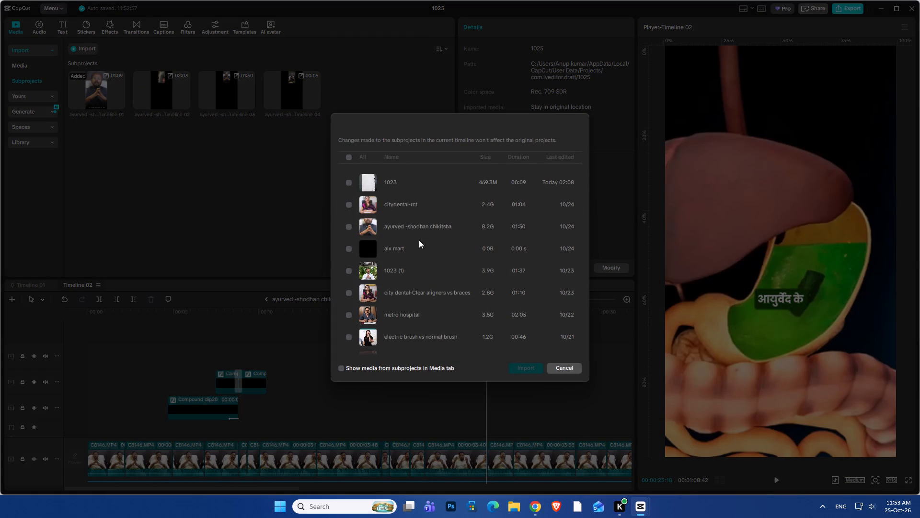
{"action": "left_click", "coordinate": [405, 271]}
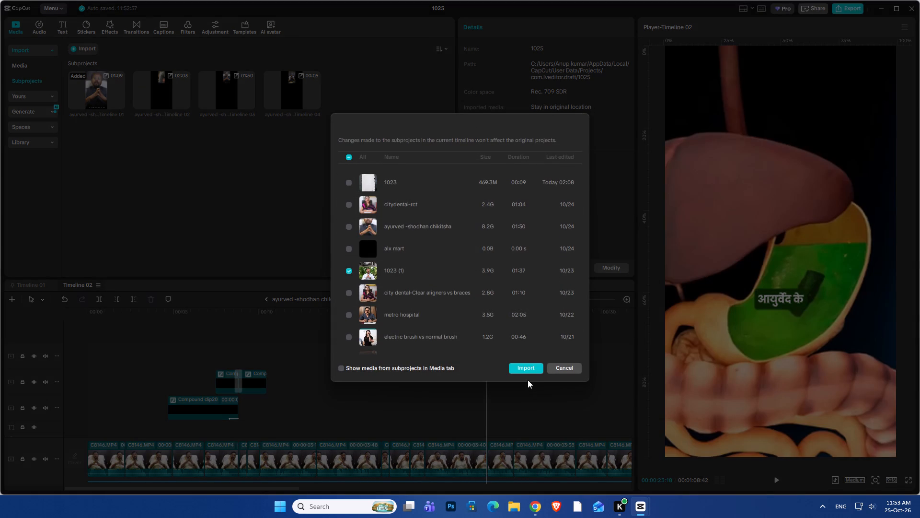
{"action": "left_click", "coordinate": [523, 369]}
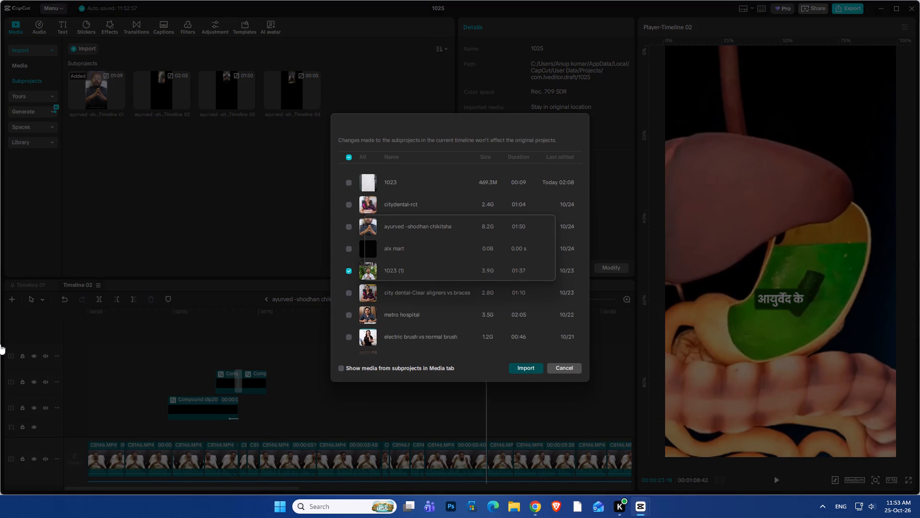
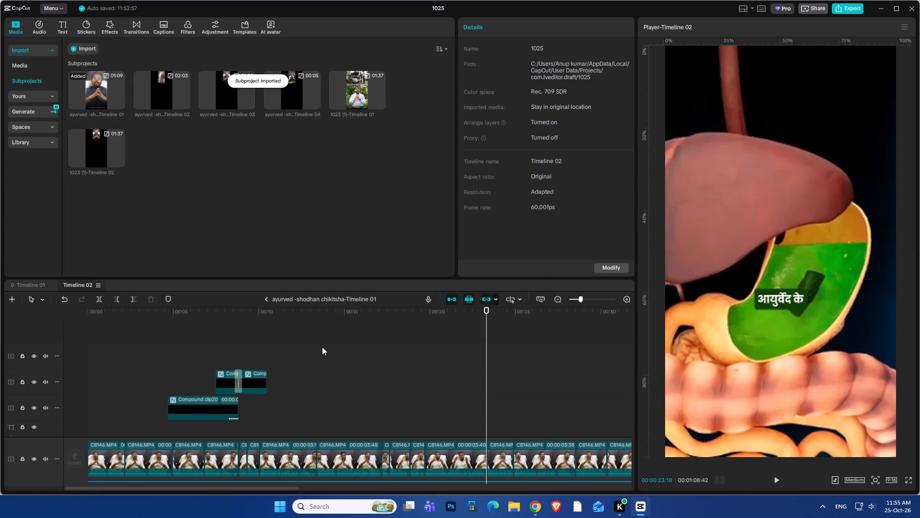
Replace the ayurved shodhan chikitsha subproject on Timeline 02 with 1023 (1)-Timeline 01 and open its contents.
{"action": "double_click", "coordinate": [356, 92]}
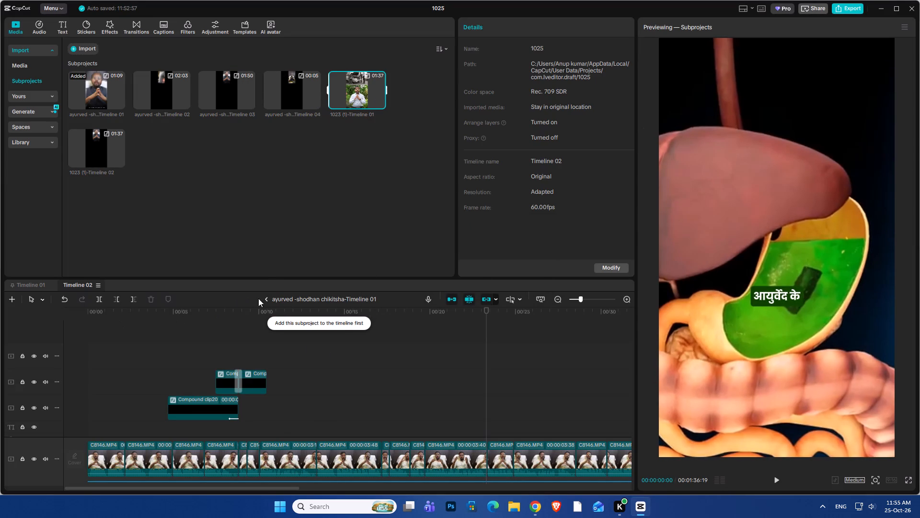
{"action": "left_click", "coordinate": [266, 297]}
{"action": "left_click", "coordinate": [225, 385]}
{"action": "left_click", "coordinate": [192, 400]}
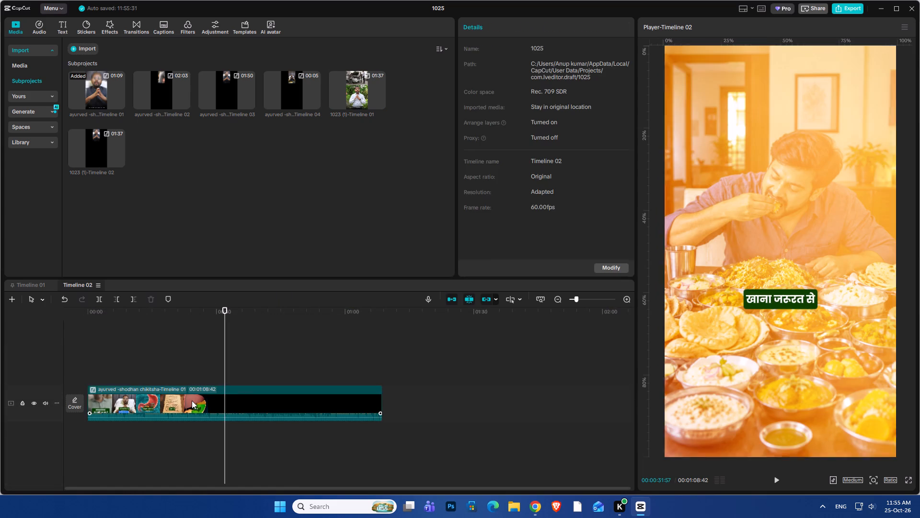
{"action": "key", "text": "d"}
{"action": "left_click_drag", "start_coordinate": [348, 88], "coordinate": [70, 392]}
{"action": "double_click", "coordinate": [134, 400]}
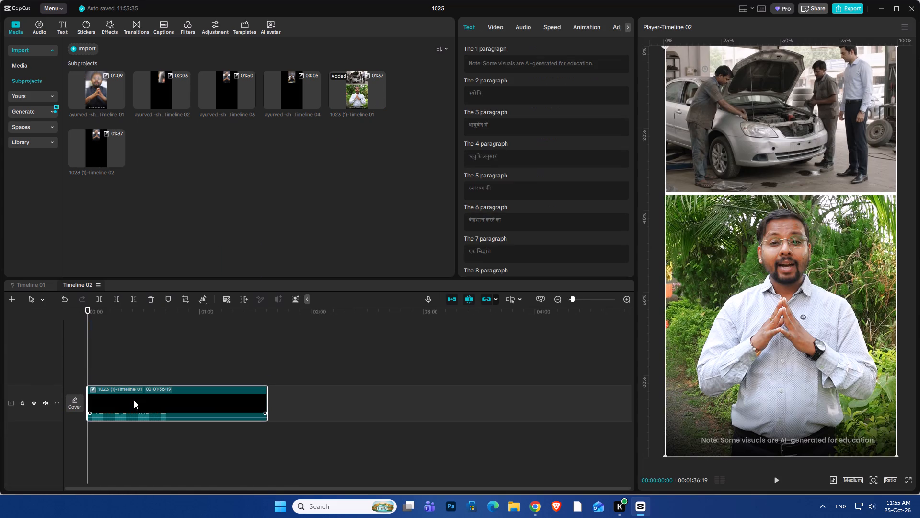
Examine the opened subproject's tracks and play the parchment season graphic from about 21 to 25 seconds.
{"action": "scroll", "coordinate": [139, 399], "scroll_direction": "up", "scroll_amount": 3, "text": "ctrl"}
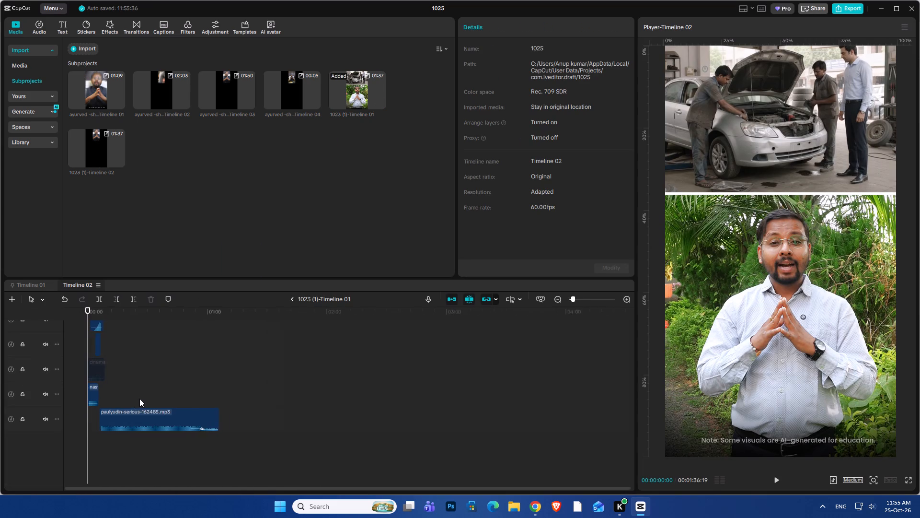
{"action": "scroll", "coordinate": [139, 399], "scroll_direction": "up", "scroll_amount": 12, "text": "ctrl"}
{"action": "scroll", "coordinate": [213, 394], "scroll_direction": "up", "scroll_amount": 8}
{"action": "scroll", "coordinate": [197, 391], "scroll_direction": "up", "scroll_amount": 16}
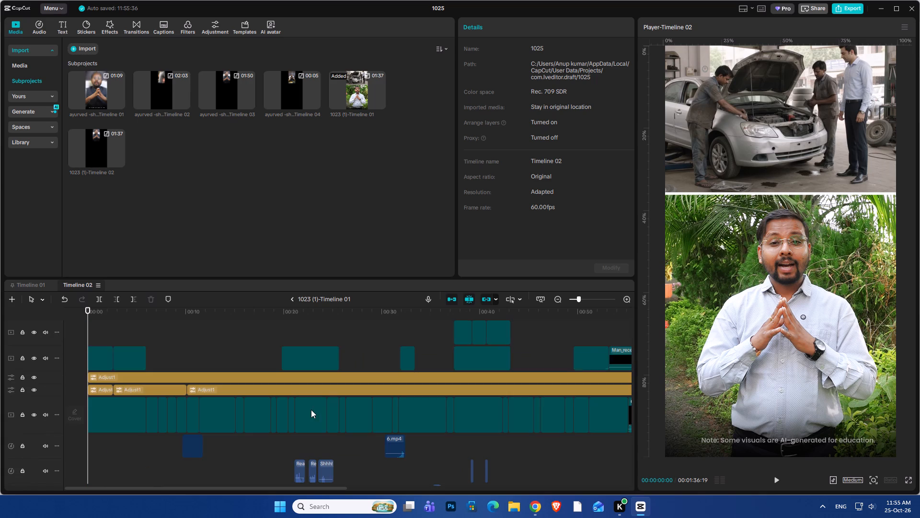
{"action": "left_click", "coordinate": [384, 355]}
{"action": "scroll", "coordinate": [314, 360], "scroll_direction": "up", "scroll_amount": 5}
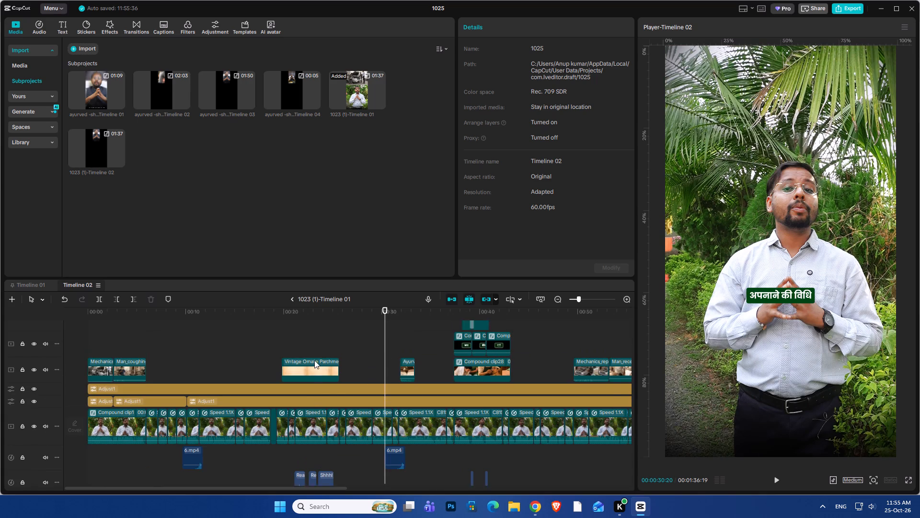
{"action": "scroll", "coordinate": [314, 360], "scroll_direction": "up", "scroll_amount": 4}
{"action": "scroll", "coordinate": [288, 357], "scroll_direction": "down", "scroll_amount": 6}
{"action": "left_click", "coordinate": [296, 353]}
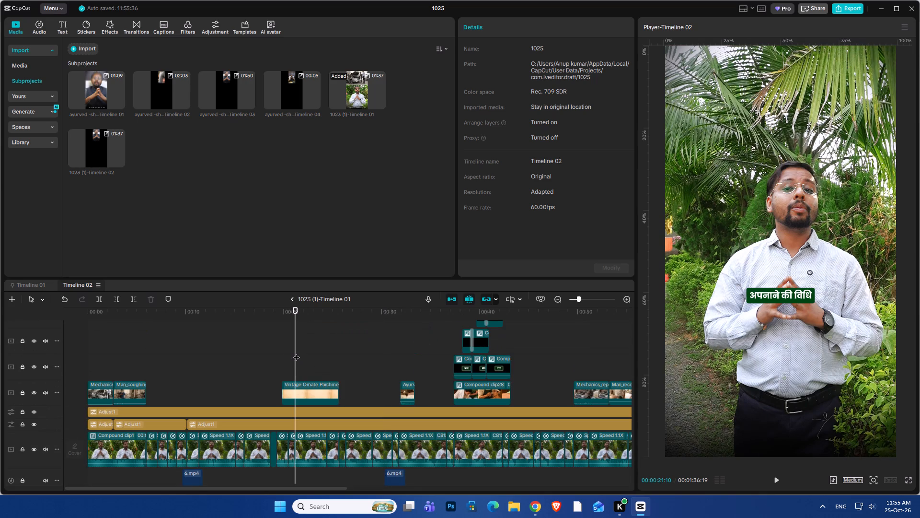
{"action": "key", "text": "space"}
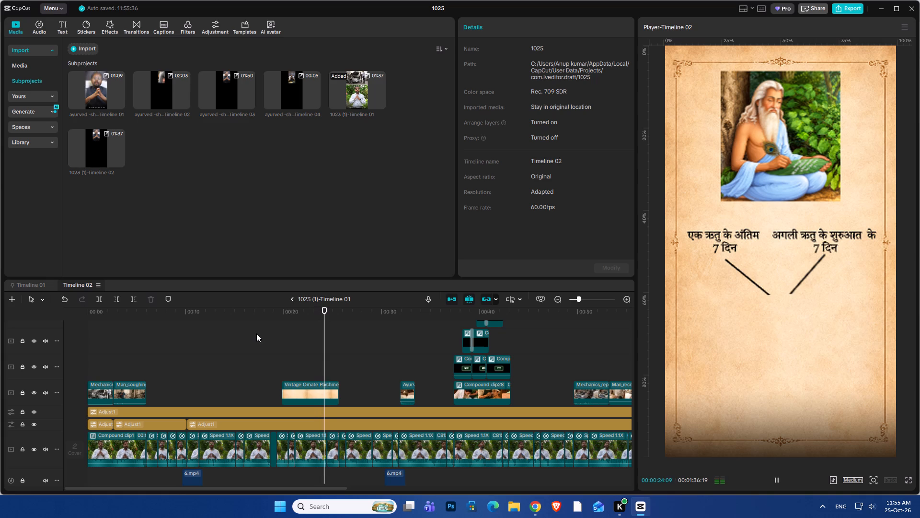
{"action": "key", "text": "space"}
Play the clips of the woman storing clothes at about 27 seconds and the man in pain at about 34 seconds.
{"action": "scroll", "coordinate": [414, 361], "scroll_direction": "up", "scroll_amount": 7}
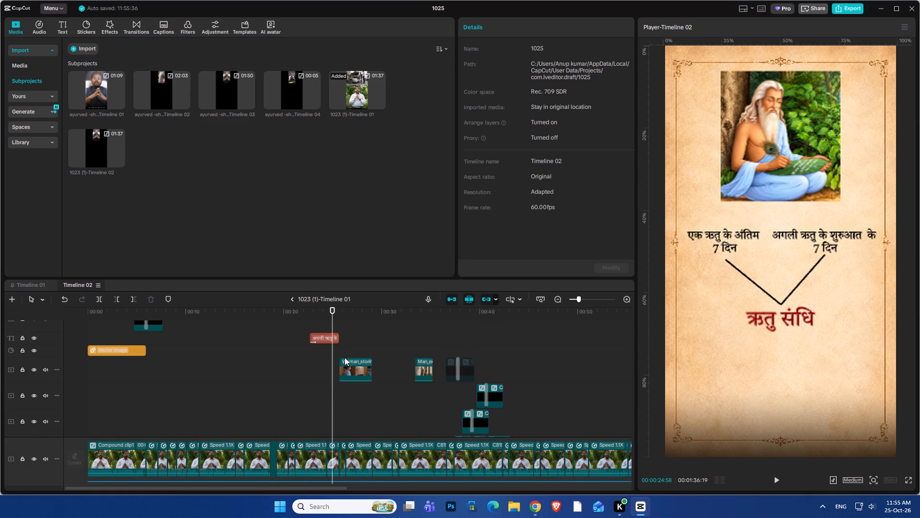
{"action": "left_click", "coordinate": [353, 355]}
{"action": "key", "text": "space"}
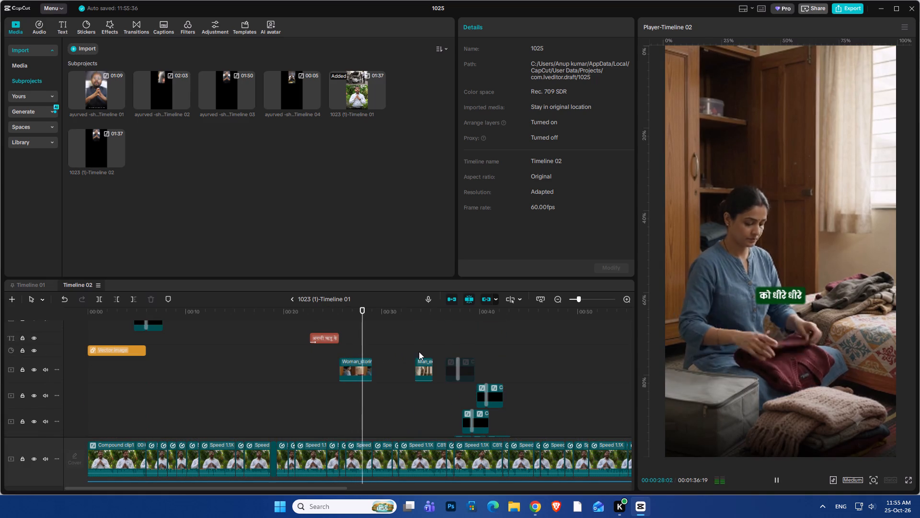
{"action": "left_click", "coordinate": [423, 344]}
{"action": "key", "text": "space"}
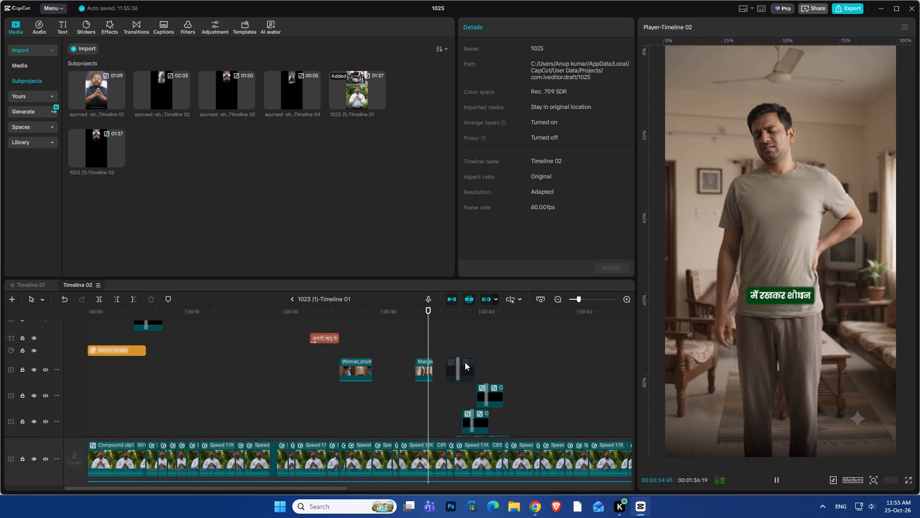
Review the Ayurvedic therapy pictures from about 36 to 41 seconds and the car-repair clip at about 50 seconds.
{"action": "scroll", "coordinate": [464, 362], "scroll_direction": "up", "scroll_amount": 2, "text": "ctrl"}
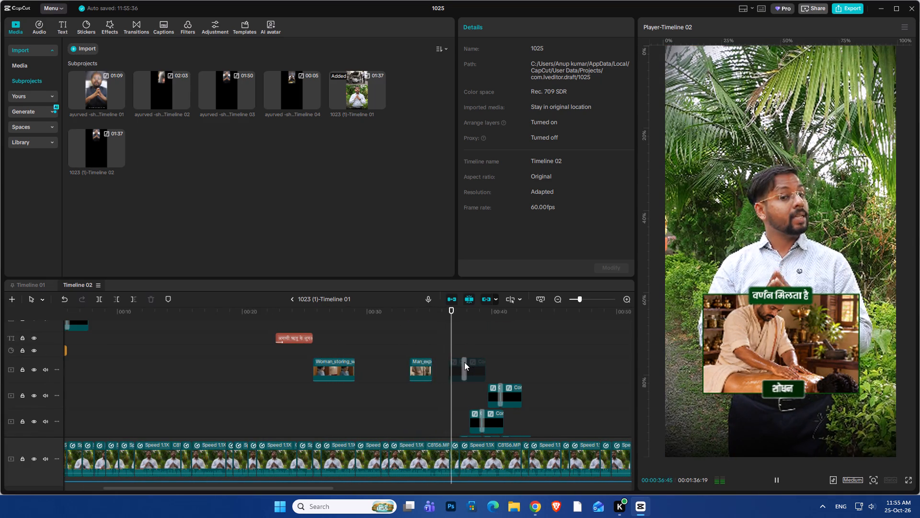
{"action": "scroll", "coordinate": [464, 362], "scroll_direction": "down", "scroll_amount": 10}
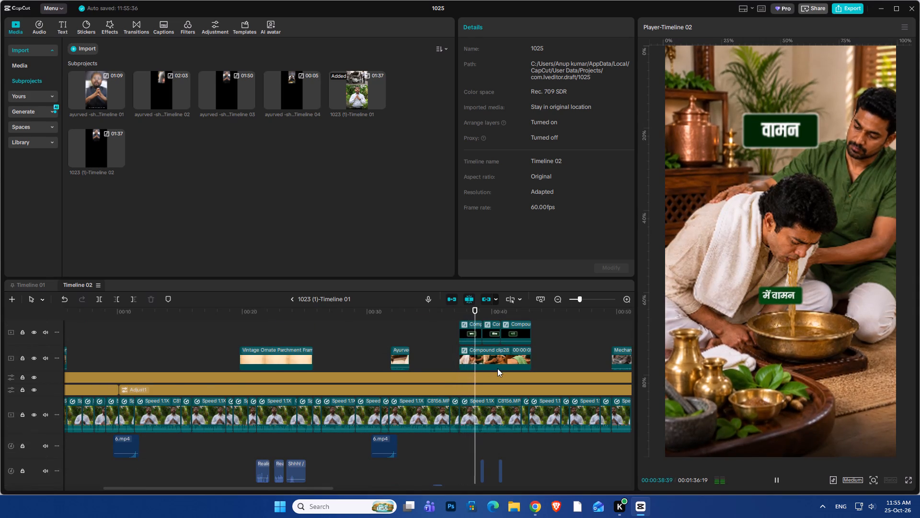
{"action": "scroll", "coordinate": [497, 368], "scroll_direction": "down", "scroll_amount": 5, "text": "ctrl"}
{"action": "key", "text": "space"}
{"action": "scroll", "coordinate": [497, 368], "scroll_direction": "up", "scroll_amount": 6, "text": "ctrl"}
{"action": "key", "text": "space"}
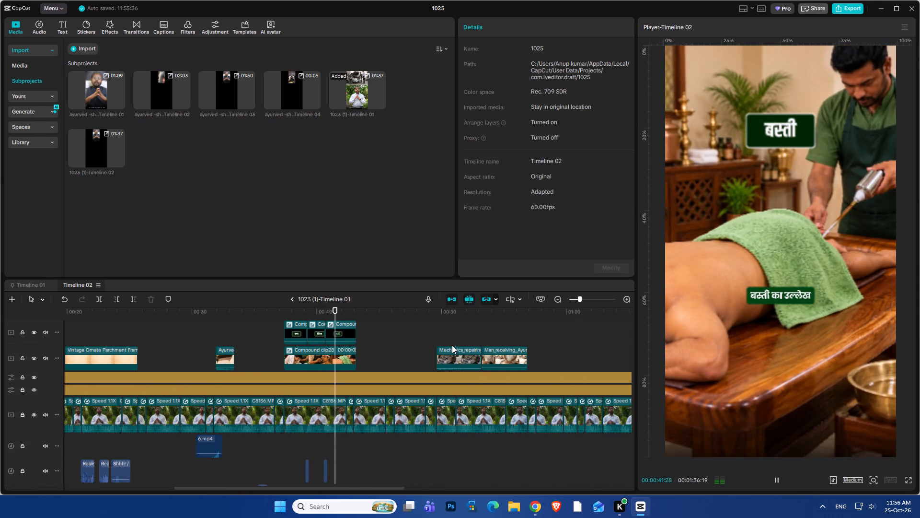
{"action": "left_click", "coordinate": [447, 337]}
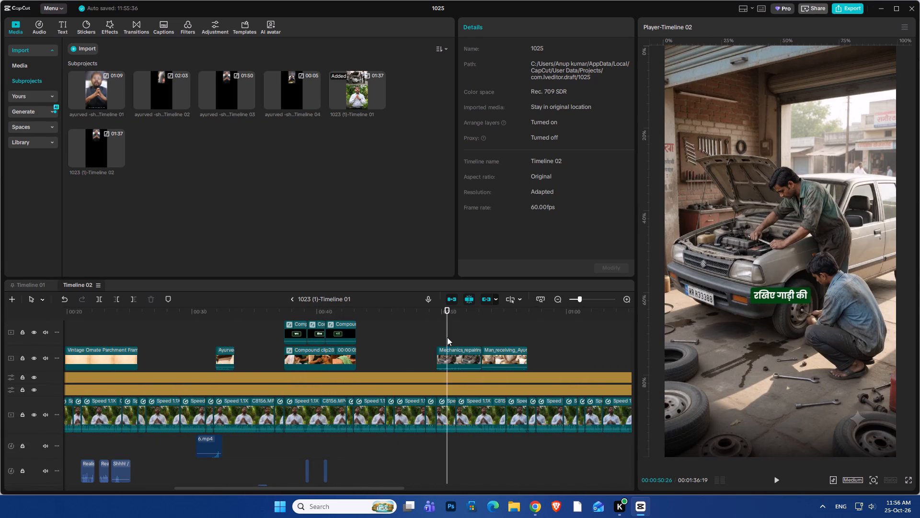
Replay the therapy pictures labelled वामन, विरेचन and बस्ती between about 38 and 42 seconds, checking them for reuse.
{"action": "left_click", "coordinate": [314, 314]}
{"action": "left_click", "coordinate": [302, 309]}
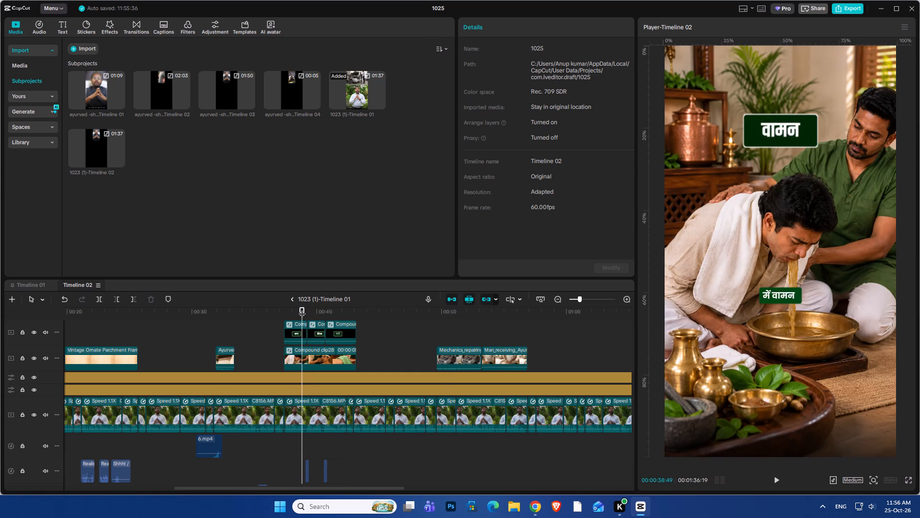
{"action": "key", "text": "space"}
{"action": "left_click", "coordinate": [316, 308]}
{"action": "key", "text": "space"}
{"action": "key", "text": "space"}
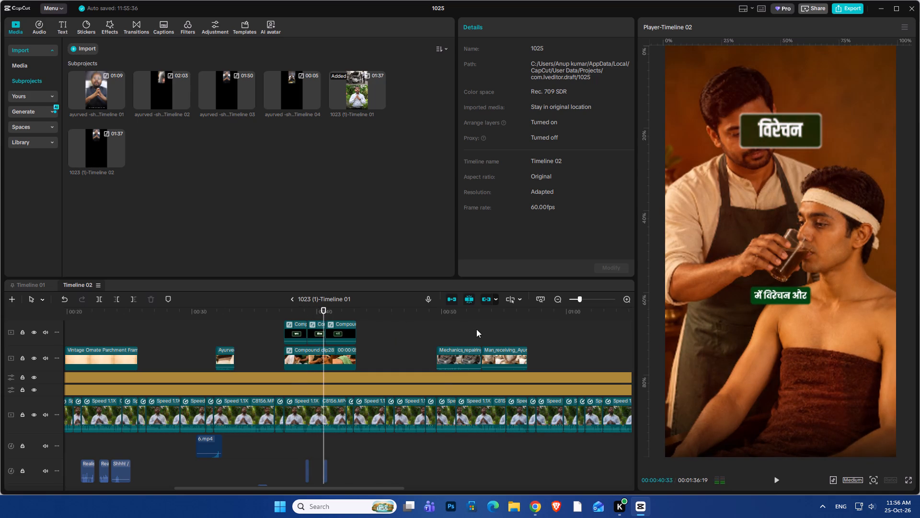
{"action": "left_click", "coordinate": [476, 329]}
{"action": "left_click", "coordinate": [309, 311]}
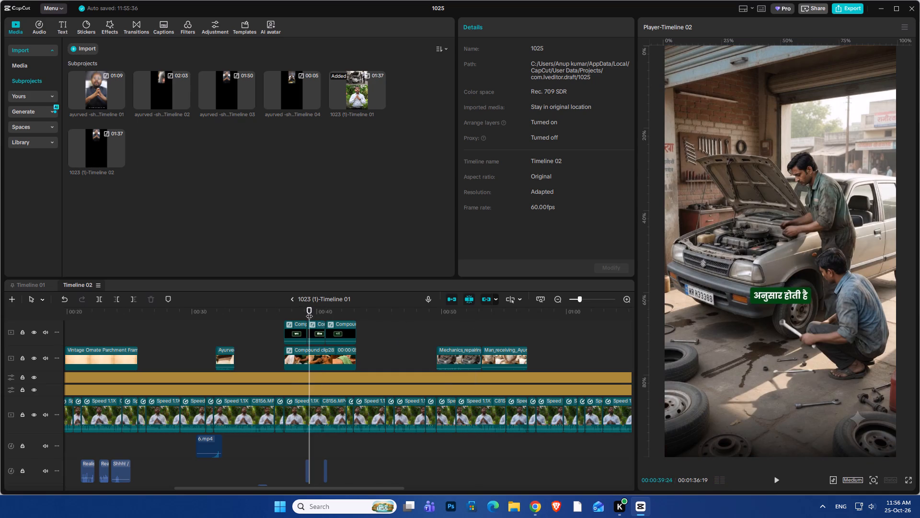
{"action": "key", "text": "space"}
{"action": "key", "text": "space"}
{"action": "scroll", "coordinate": [319, 323], "scroll_direction": "up", "scroll_amount": 5, "text": "ctrl"}
{"action": "key", "text": "space"}
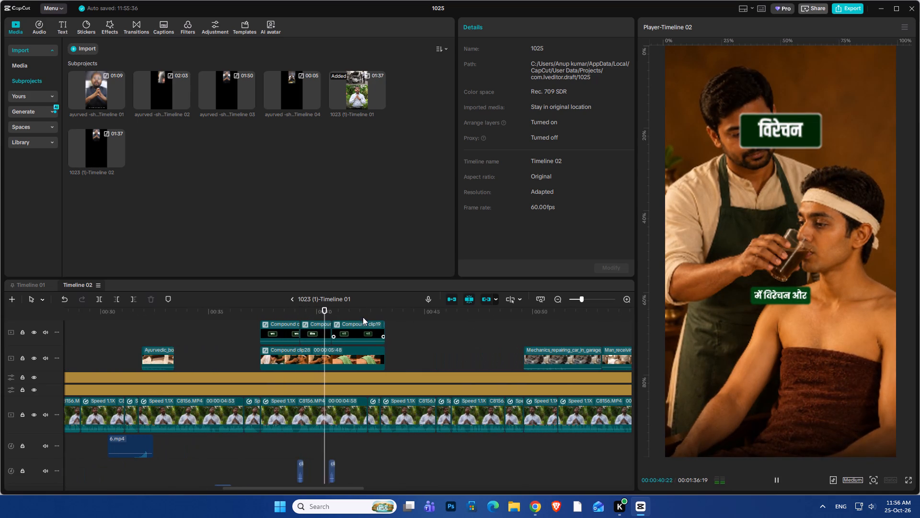
{"action": "left_click", "coordinate": [363, 317]}
{"action": "key", "text": "space"}
{"action": "key", "text": "space"}
Play the oil-pouring therapy clip at about 43 seconds and the doctor consultation clip at about 46 seconds, checking them for reuse.
{"action": "scroll", "coordinate": [446, 361], "scroll_direction": "up", "scroll_amount": 13}
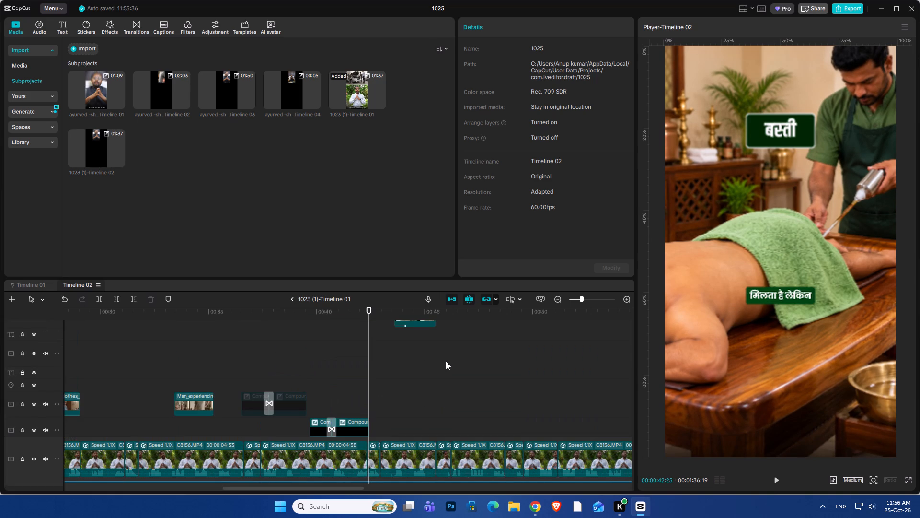
{"action": "scroll", "coordinate": [421, 339], "scroll_direction": "up", "scroll_amount": 5}
{"action": "left_click", "coordinate": [418, 338]}
{"action": "left_click", "coordinate": [399, 339]}
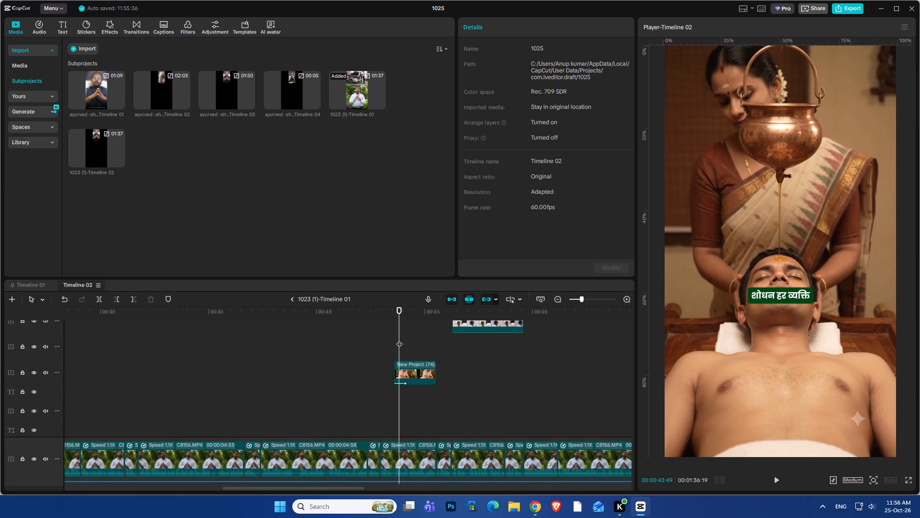
{"action": "key", "text": "space"}
{"action": "left_click", "coordinate": [362, 350]}
{"action": "key", "text": "space"}
{"action": "left_click", "coordinate": [395, 347]}
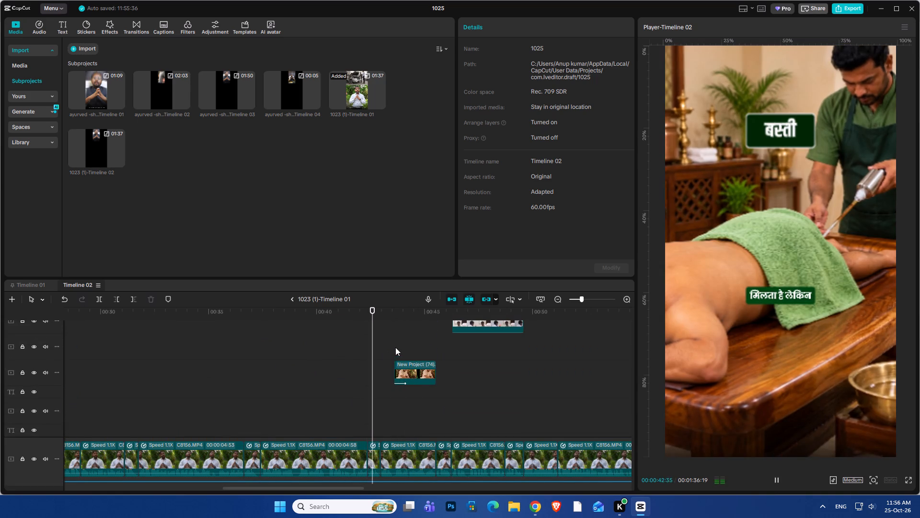
{"action": "key", "text": "space"}
{"action": "key", "text": "space"}
{"action": "scroll", "coordinate": [432, 366], "scroll_direction": "up", "scroll_amount": 6}
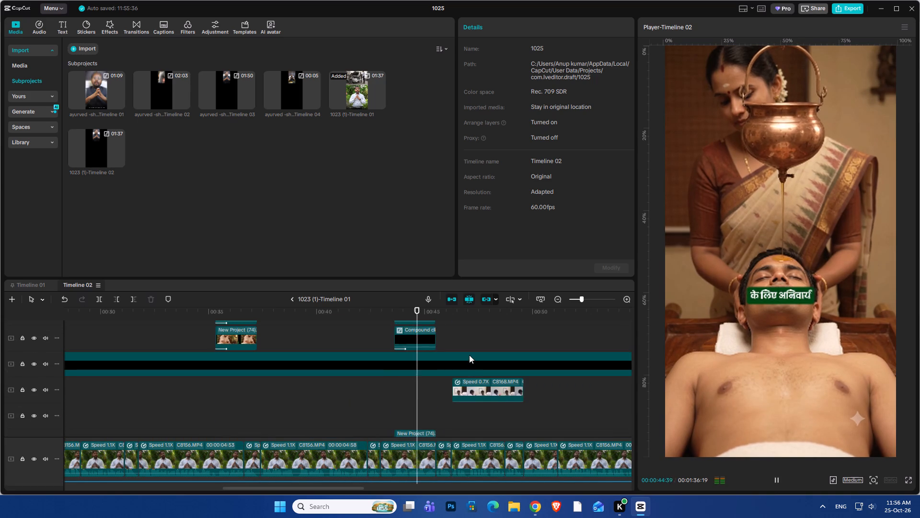
{"action": "left_click", "coordinate": [468, 354]}
{"action": "key", "text": "space"}
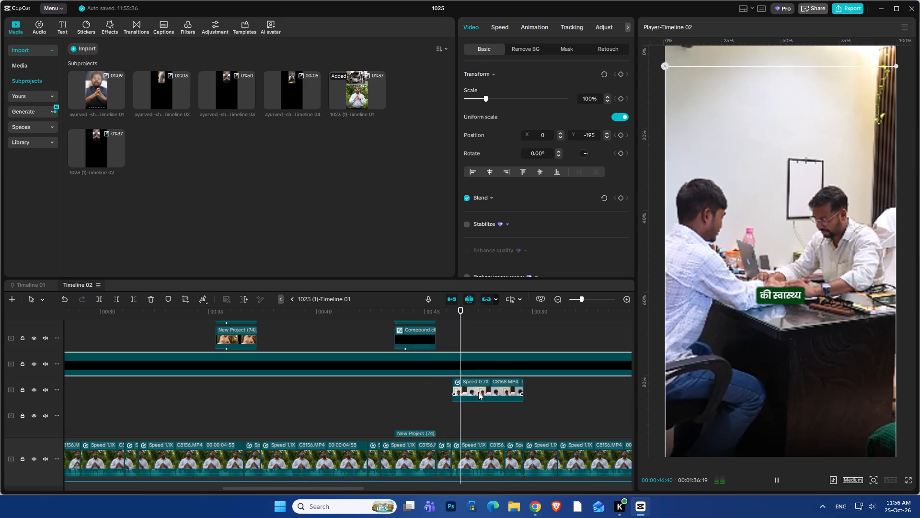
Copy the doctor consultation clip C8168.MP4 from the subproject into Timeline 01 at about 1:03.
{"action": "left_click", "coordinate": [478, 392]}
{"action": "key", "text": "ctrl+c"}
{"action": "left_click", "coordinate": [30, 281]}
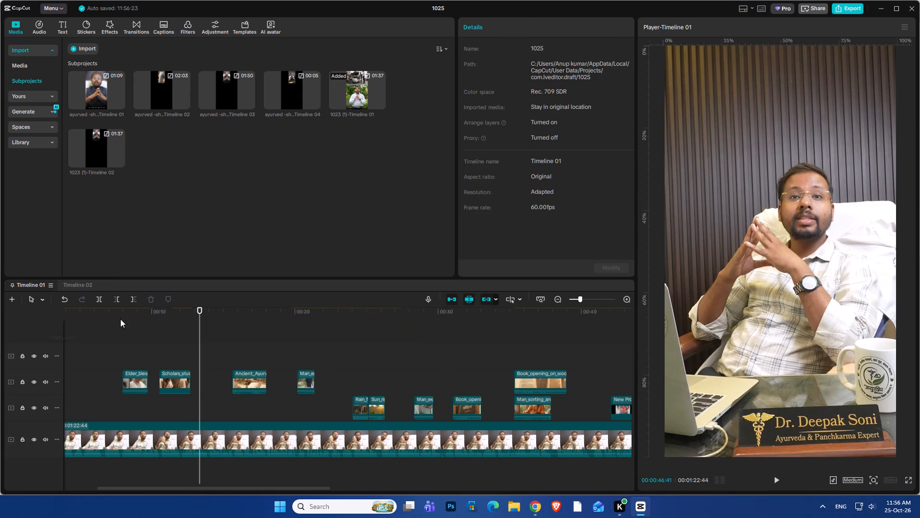
{"action": "scroll", "coordinate": [307, 373], "scroll_direction": "down", "scroll_amount": 5, "text": "ctrl"}
{"action": "scroll", "coordinate": [473, 374], "scroll_direction": "down", "scroll_amount": 3}
{"action": "left_click", "coordinate": [500, 370]}
{"action": "left_click", "coordinate": [484, 373]}
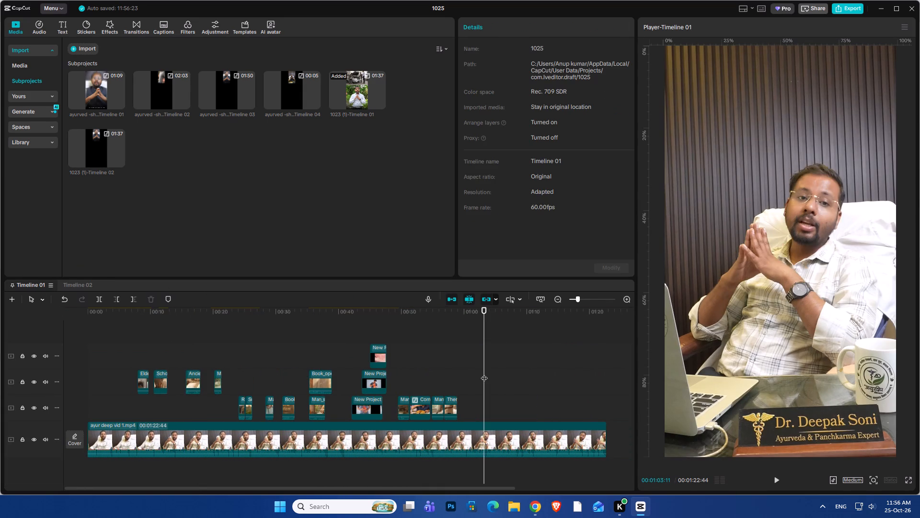
{"action": "key", "text": "ctrl+v"}
{"action": "scroll", "coordinate": [495, 388], "scroll_direction": "up", "scroll_amount": 8, "text": "ctrl"}
{"action": "key", "text": "space"}
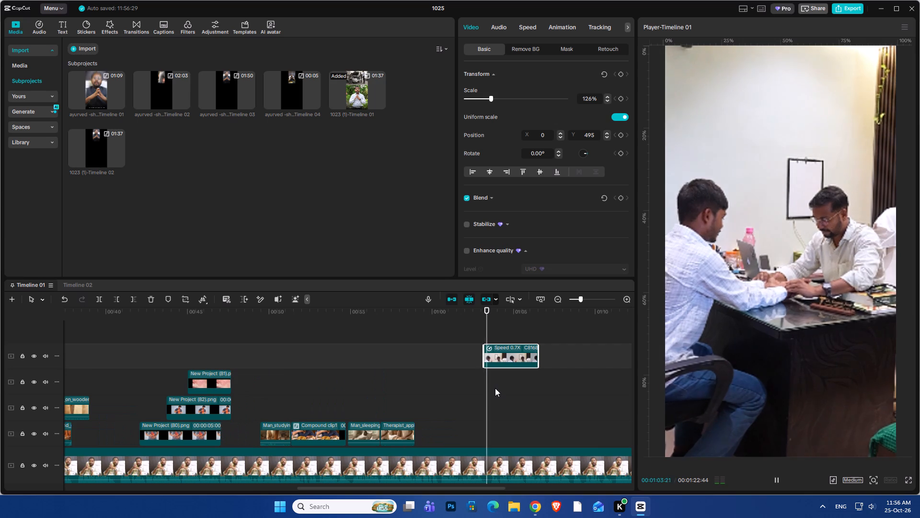
Move the pasted consultation clip down to the first overlay track, directly after the therapist oil clip at about 0:59, and check its timing.
{"action": "left_click_drag", "start_coordinate": [496, 355], "coordinate": [450, 434]}
{"action": "left_click", "coordinate": [415, 377]}
{"action": "key", "text": "space"}
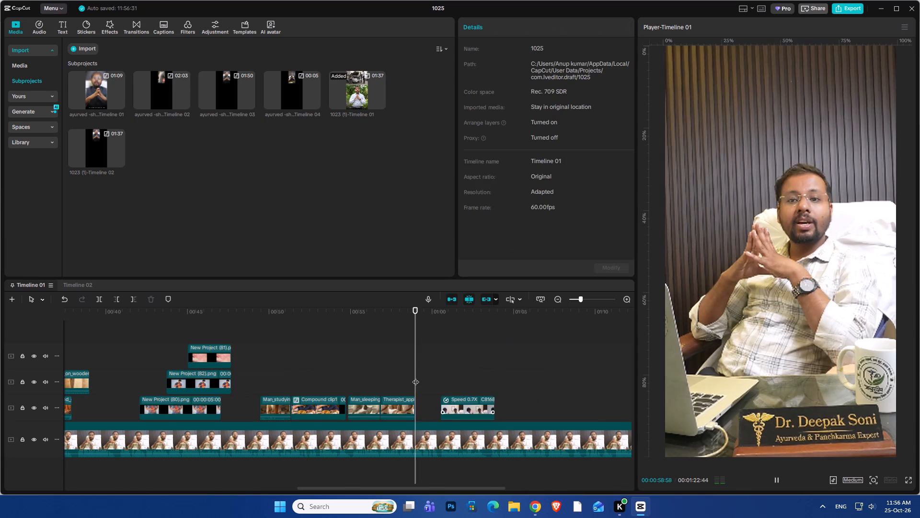
{"action": "scroll", "coordinate": [448, 412], "scroll_direction": "up", "scroll_amount": 8, "text": "ctrl"}
{"action": "key", "text": "space"}
{"action": "left_click_drag", "start_coordinate": [470, 412], "coordinate": [424, 412]}
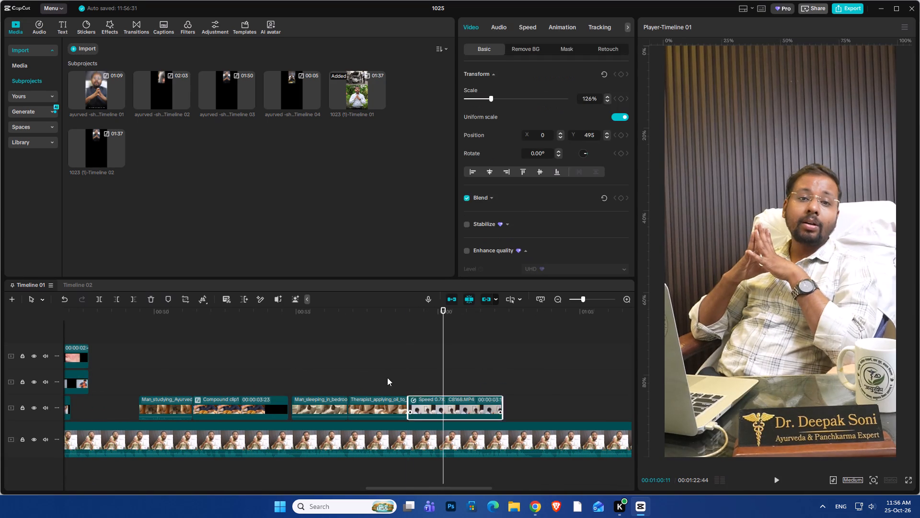
{"action": "left_click", "coordinate": [379, 373]}
{"action": "key", "text": "space"}
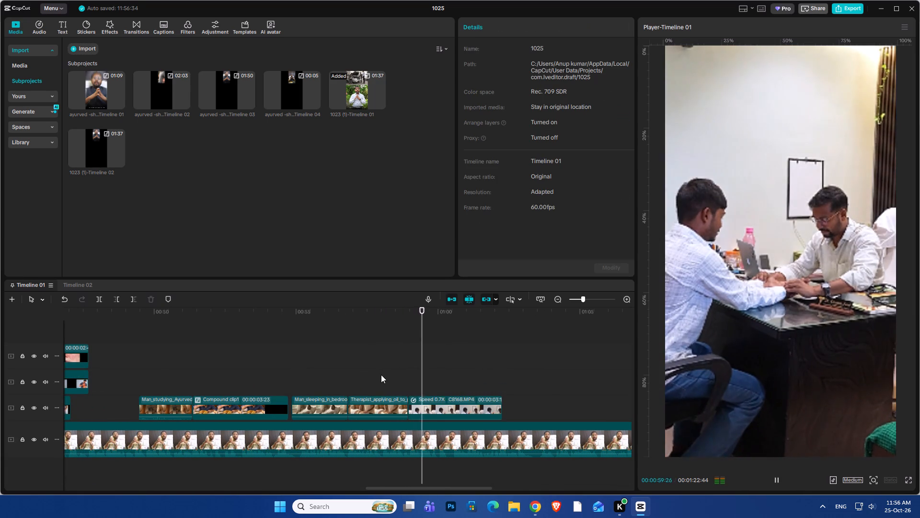
{"action": "scroll", "coordinate": [382, 375], "scroll_direction": "down", "scroll_amount": 6, "text": "ctrl"}
{"action": "scroll", "coordinate": [433, 395], "scroll_direction": "up", "scroll_amount": 3, "text": "ctrl"}
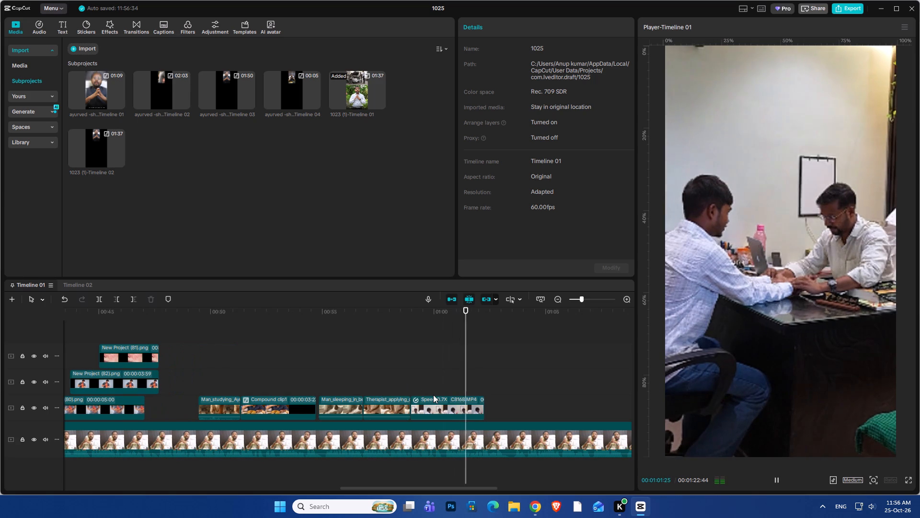
Shift the consultation clip C8168.MP4 on Timeline 01 to start at about 1:00 and trim its end to about 1:03.
{"action": "key", "text": "space"}
{"action": "left_click_drag", "start_coordinate": [425, 404], "coordinate": [455, 405]}
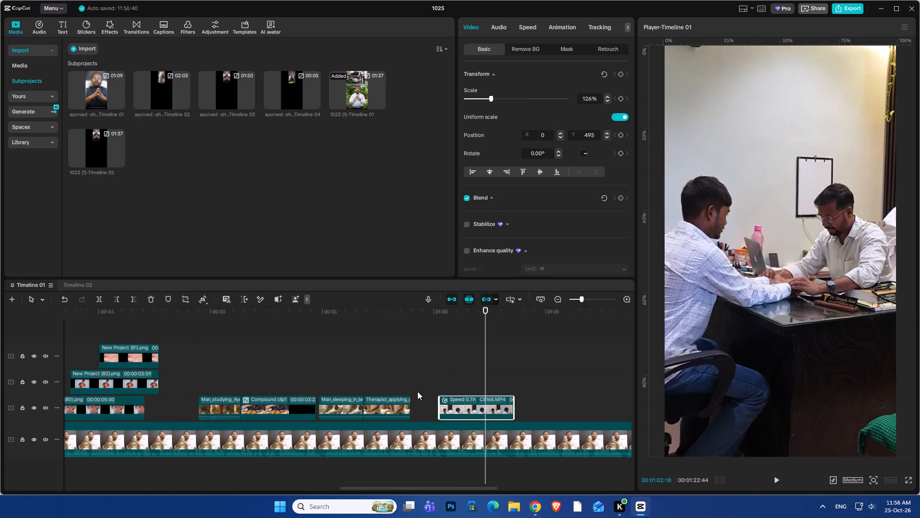
{"action": "left_click", "coordinate": [417, 391]}
{"action": "key", "text": "space"}
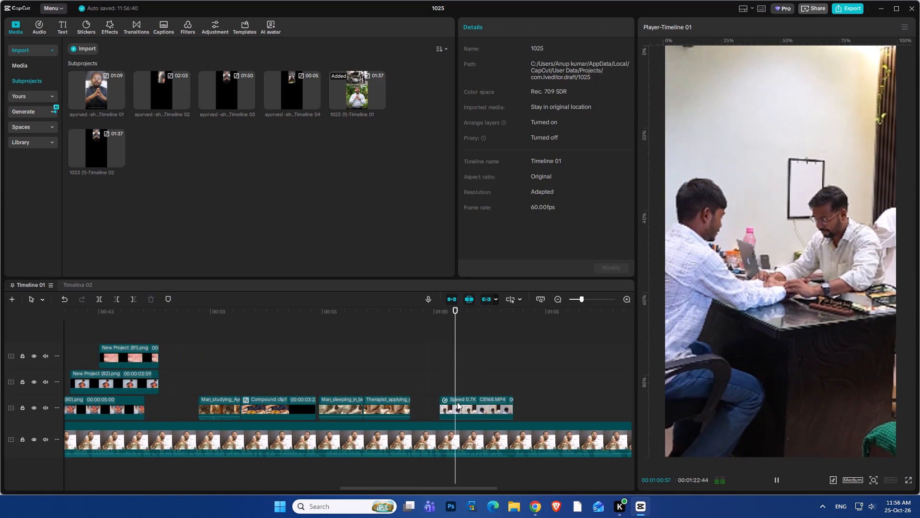
{"action": "key", "text": "space"}
{"action": "left_click_drag", "start_coordinate": [459, 402], "coordinate": [467, 406]}
{"action": "left_click", "coordinate": [438, 394]}
{"action": "key", "text": "space"}
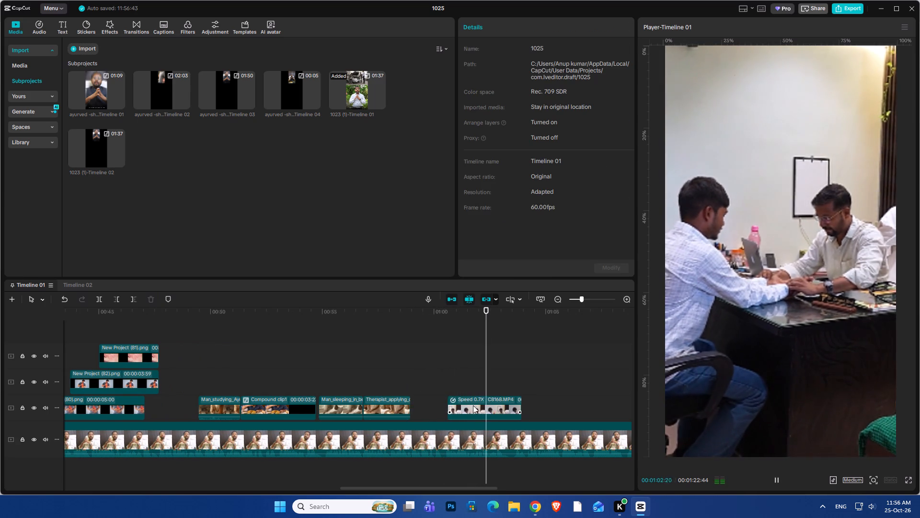
{"action": "key", "text": "space"}
{"action": "left_click", "coordinate": [507, 410]}
{"action": "left_click_drag", "start_coordinate": [484, 408], "coordinate": [479, 409]}
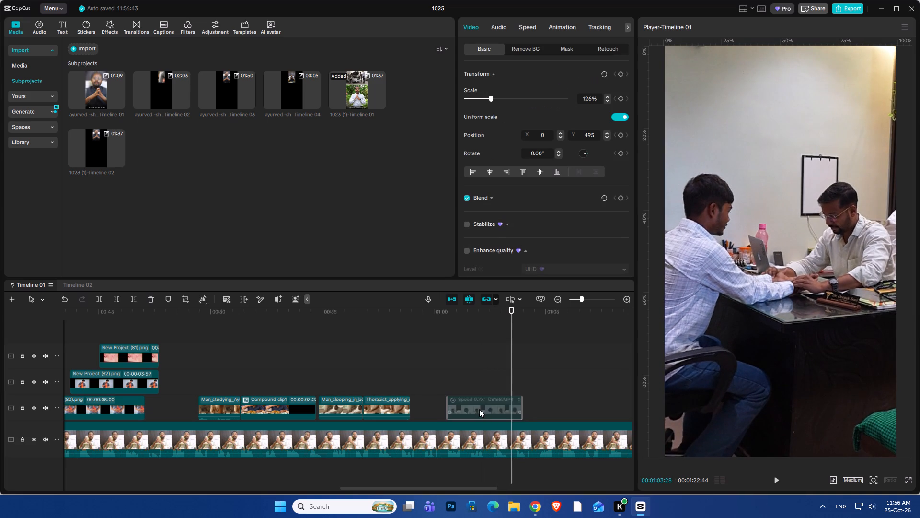
{"action": "left_click_drag", "start_coordinate": [479, 409], "coordinate": [479, 409]}
{"action": "left_click_drag", "start_coordinate": [517, 402], "coordinate": [510, 410]}
{"action": "key", "text": "space"}
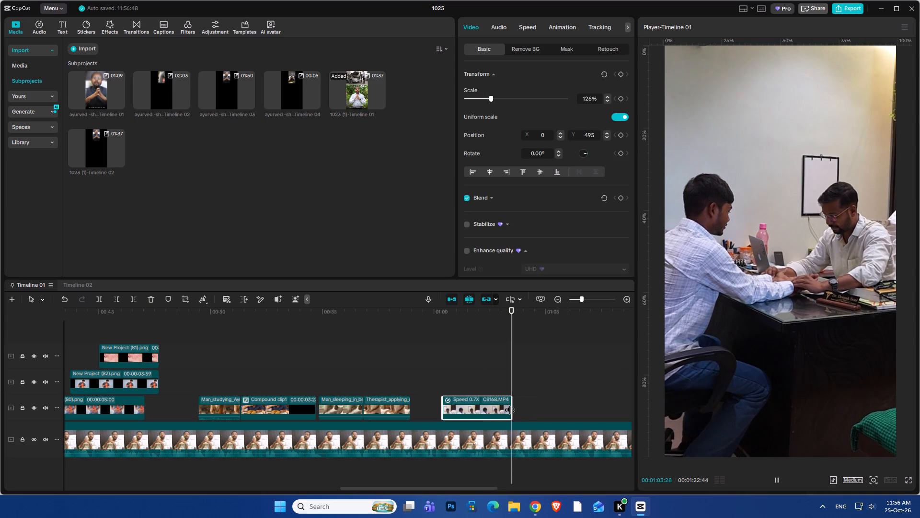
Play the speech from about 1:03 to 1:07 to find the next spot for B-roll.
{"action": "scroll", "coordinate": [510, 410], "scroll_direction": "down", "scroll_amount": 11, "text": "ctrl"}
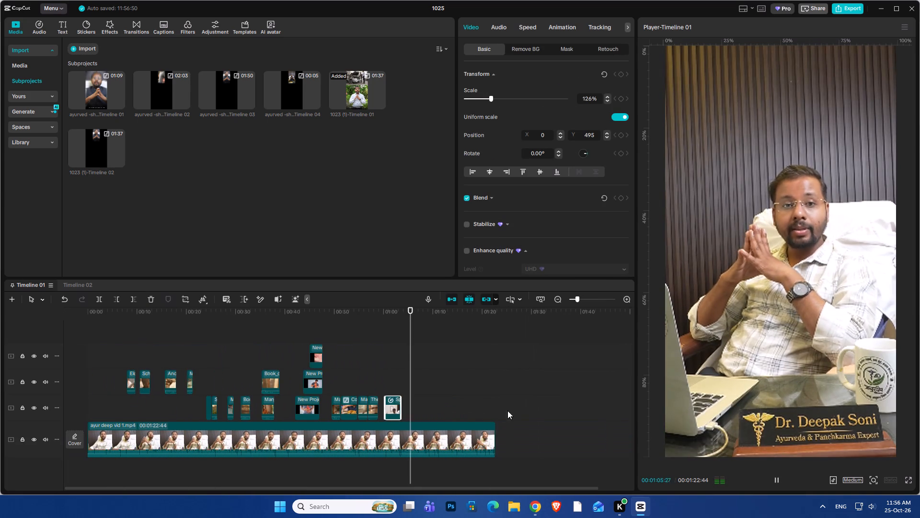
{"action": "scroll", "coordinate": [424, 418], "scroll_direction": "up", "scroll_amount": 1, "text": "ctrl"}
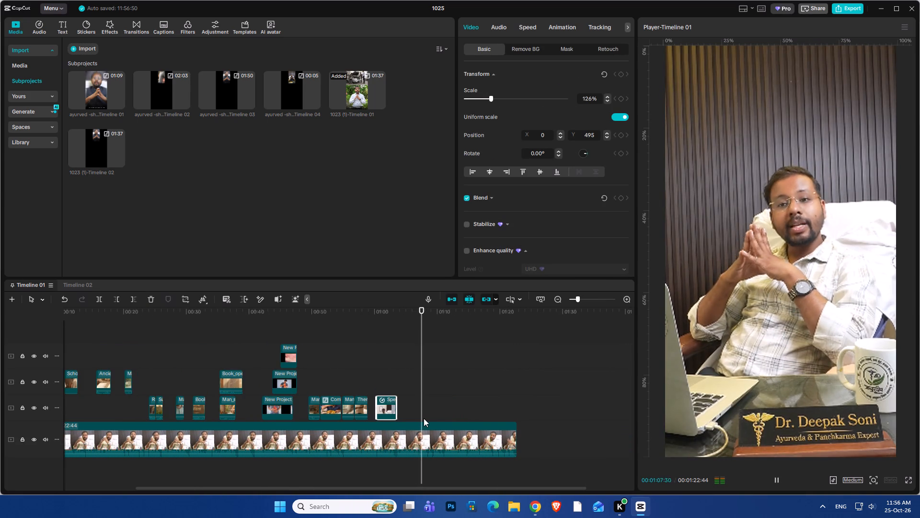
{"action": "scroll", "coordinate": [424, 418], "scroll_direction": "up", "scroll_amount": 3, "text": "ctrl"}
{"action": "key", "text": "space"}
{"action": "left_click", "coordinate": [410, 408]}
{"action": "key", "text": "space"}
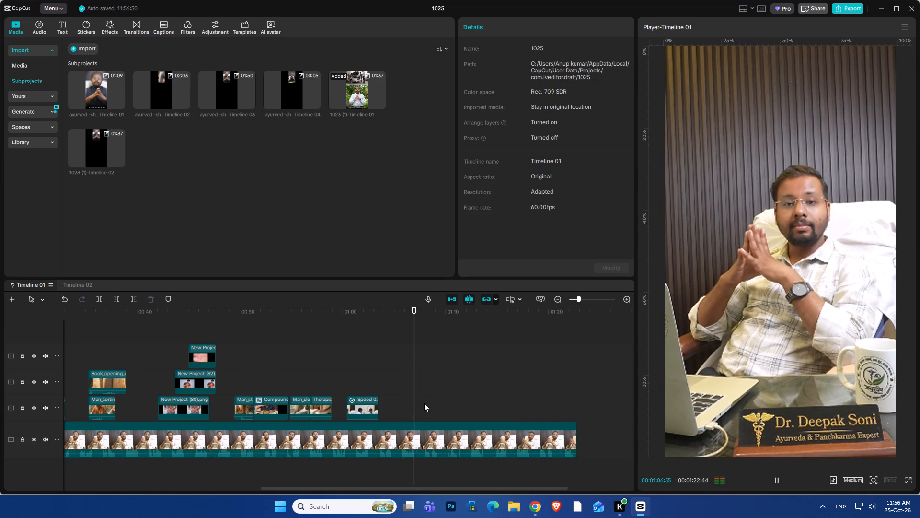
{"action": "key", "text": "space"}
Copy the therapist oil-pouring clip at about 44 seconds on Timeline 02 into Timeline 01 at about 1:07.
{"action": "left_click", "coordinate": [80, 285]}
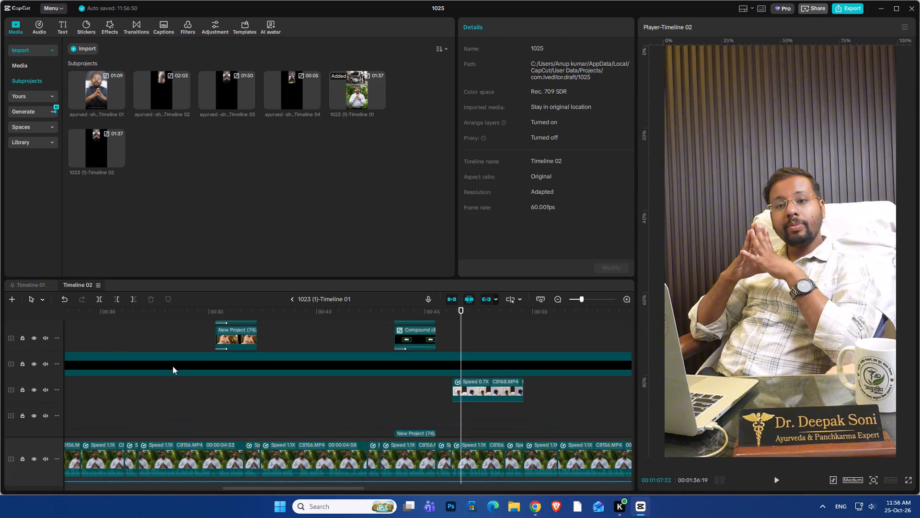
{"action": "scroll", "coordinate": [432, 385], "scroll_direction": "up", "scroll_amount": 4}
{"action": "scroll", "coordinate": [432, 385], "scroll_direction": "down", "scroll_amount": 7}
{"action": "scroll", "coordinate": [490, 372], "scroll_direction": "down", "scroll_amount": 8, "text": "ctrl"}
{"action": "scroll", "coordinate": [490, 372], "scroll_direction": "up", "scroll_amount": 6}
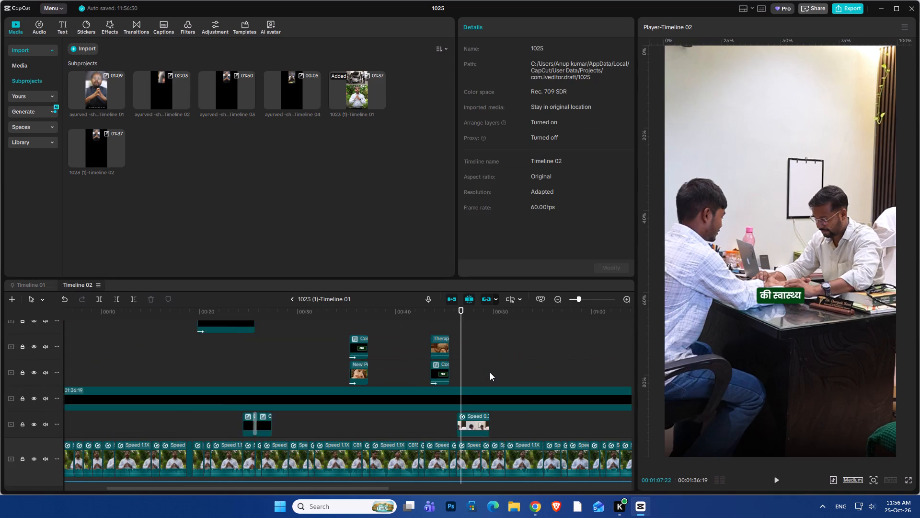
{"action": "scroll", "coordinate": [490, 372], "scroll_direction": "up", "scroll_amount": 6}
{"action": "left_click", "coordinate": [448, 365]}
{"action": "scroll", "coordinate": [448, 365], "scroll_direction": "down", "scroll_amount": 7}
{"action": "scroll", "coordinate": [448, 365], "scroll_direction": "up", "scroll_amount": 1}
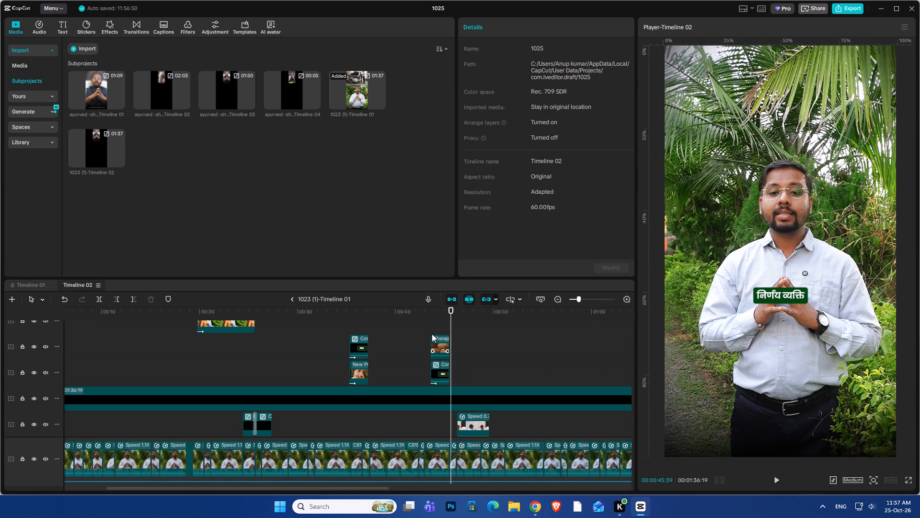
{"action": "left_click", "coordinate": [432, 334]}
{"action": "key", "text": "space"}
{"action": "key", "text": "space"}
{"action": "left_click_drag", "start_coordinate": [464, 345], "coordinate": [443, 368]}
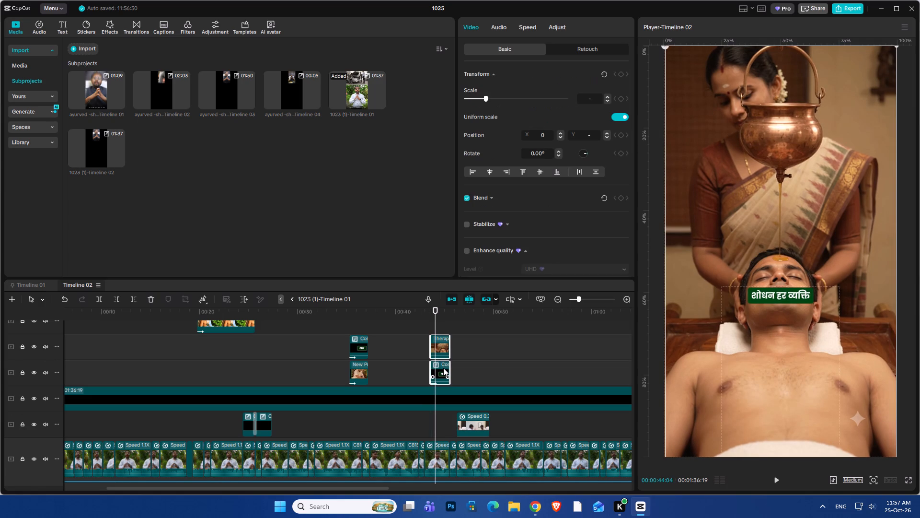
{"action": "left_click", "coordinate": [440, 349]}
{"action": "left_click", "coordinate": [444, 341]}
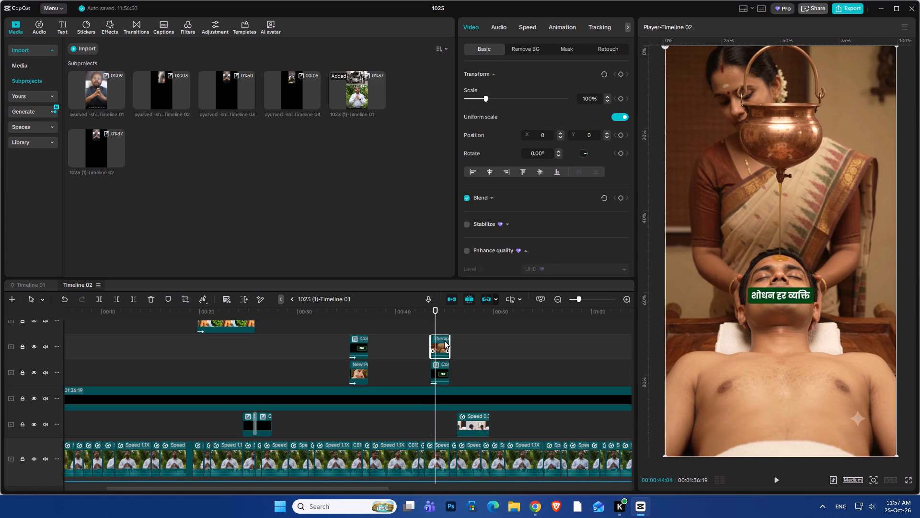
{"action": "key", "text": "ctrl+c"}
{"action": "left_click", "coordinate": [36, 284]}
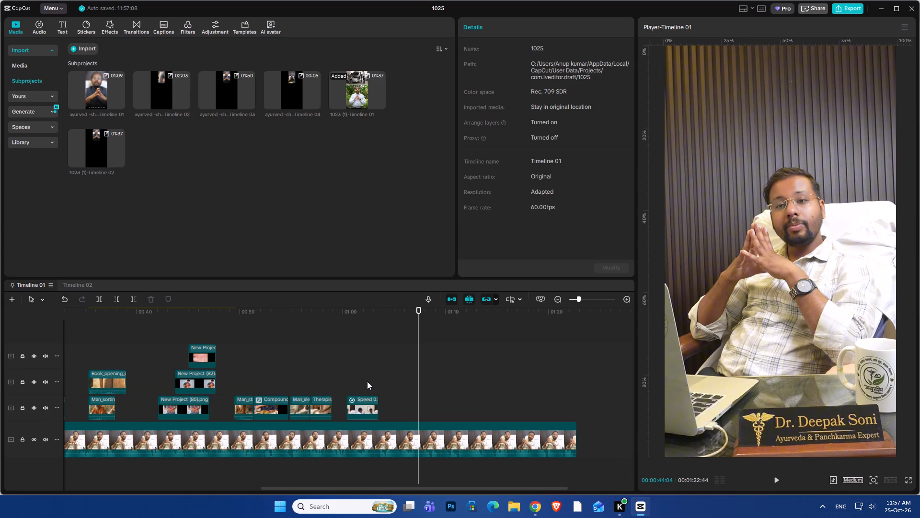
{"action": "key", "text": "ctrl+v"}
Trim the end of the pasted oil-pouring clip to about 1:08 to match the speech, leaving roughly one second.
{"action": "key", "text": "space"}
{"action": "scroll", "coordinate": [434, 399], "scroll_direction": "up", "scroll_amount": 8, "text": "ctrl"}
{"action": "key", "text": "space"}
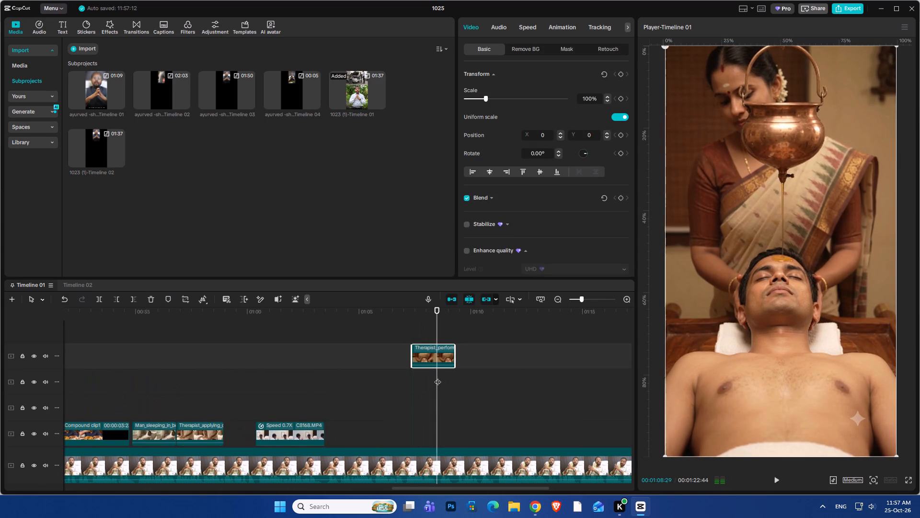
{"action": "key", "text": "space"}
{"action": "key", "text": "space"}
{"action": "left_click", "coordinate": [442, 353]}
{"action": "left_click_drag", "start_coordinate": [456, 353], "coordinate": [432, 366]}
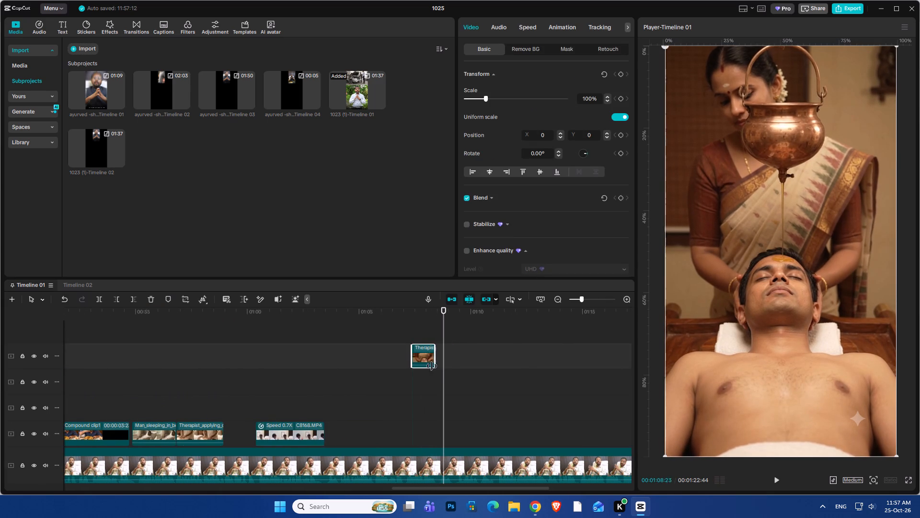
{"action": "left_click_drag", "start_coordinate": [432, 366], "coordinate": [430, 367]}
{"action": "left_click", "coordinate": [425, 342]}
{"action": "key", "text": "space"}
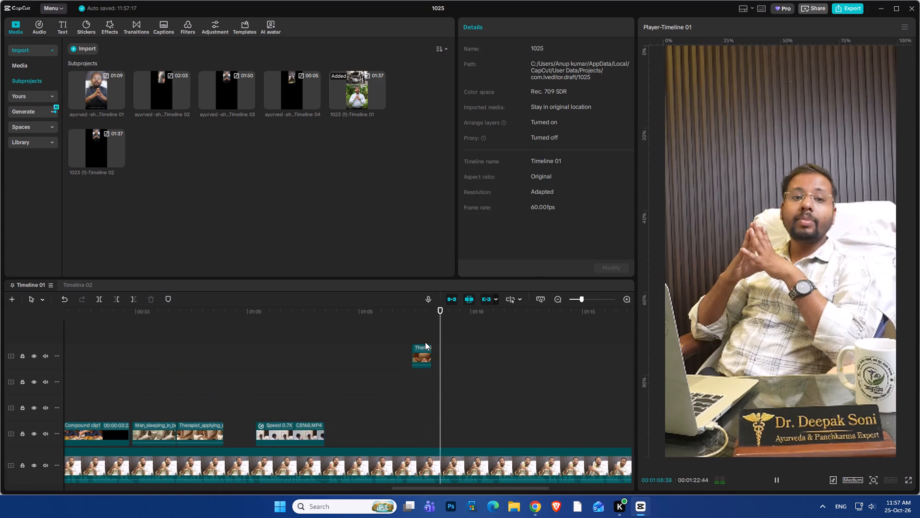
{"action": "scroll", "coordinate": [437, 373], "scroll_direction": "up", "scroll_amount": 7, "text": "ctrl"}
{"action": "key", "text": "space"}
{"action": "left_click", "coordinate": [405, 350]}
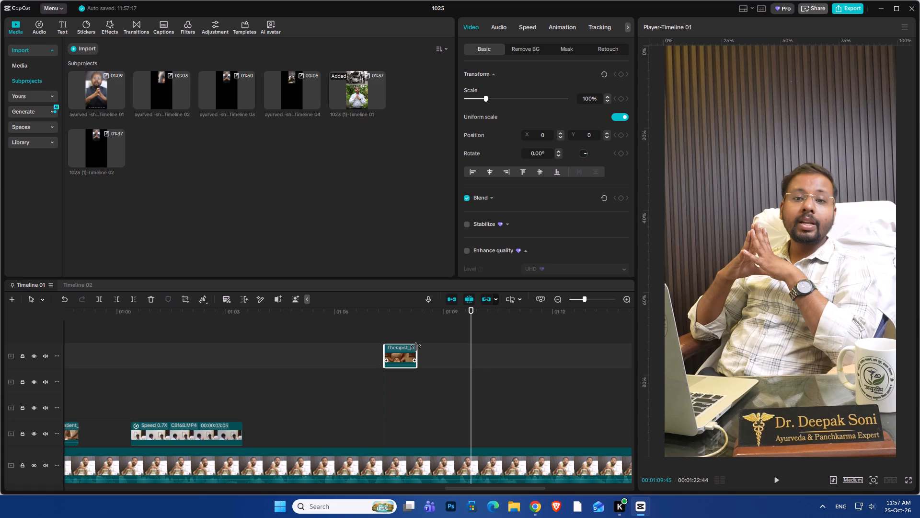
{"action": "left_click_drag", "start_coordinate": [416, 347], "coordinate": [419, 351]}
{"action": "left_click", "coordinate": [415, 334]}
Play the speech on to about 1:13 to find the next passage that needs B-roll.
{"action": "key", "text": "space"}
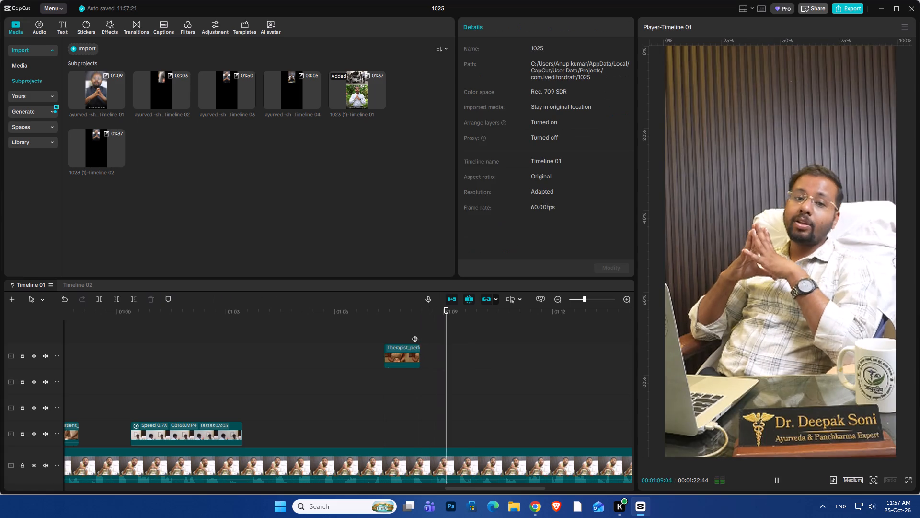
{"action": "scroll", "coordinate": [427, 354], "scroll_direction": "down", "scroll_amount": 13, "text": "ctrl"}
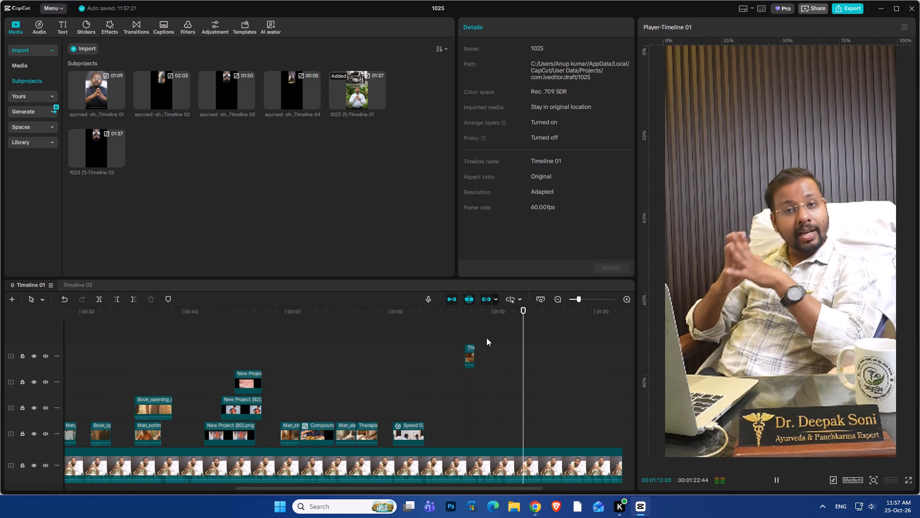
{"action": "key", "text": "space"}
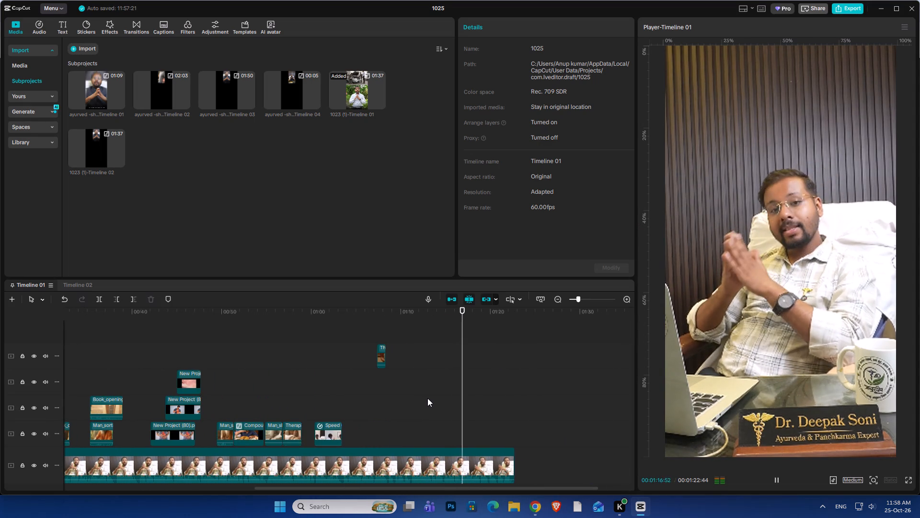
{"action": "scroll", "coordinate": [427, 398], "scroll_direction": "up", "scroll_amount": 1}
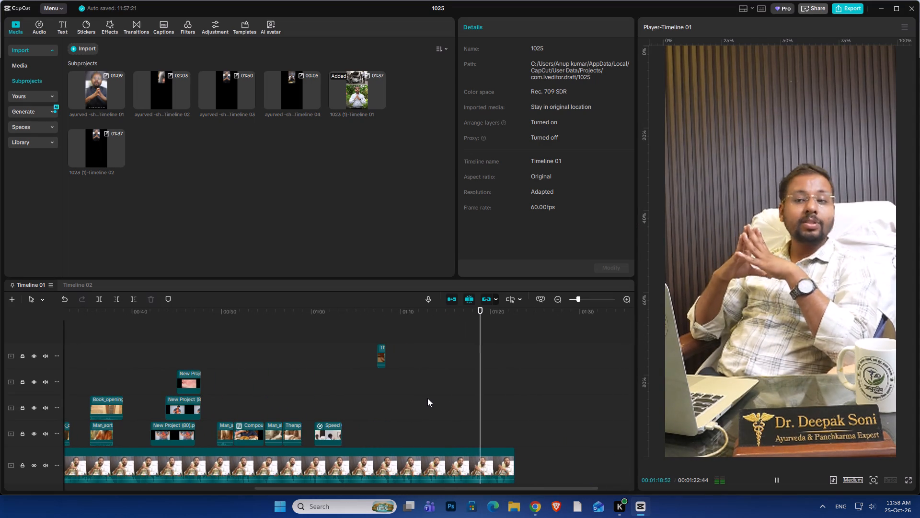
{"action": "scroll", "coordinate": [427, 398], "scroll_direction": "up", "scroll_amount": 1}
{"action": "scroll", "coordinate": [427, 398], "scroll_direction": "down", "scroll_amount": 5}
{"action": "scroll", "coordinate": [427, 398], "scroll_direction": "up", "scroll_amount": 6}
{"action": "scroll", "coordinate": [427, 398], "scroll_direction": "down", "scroll_amount": 7}
{"action": "key", "text": "space"}
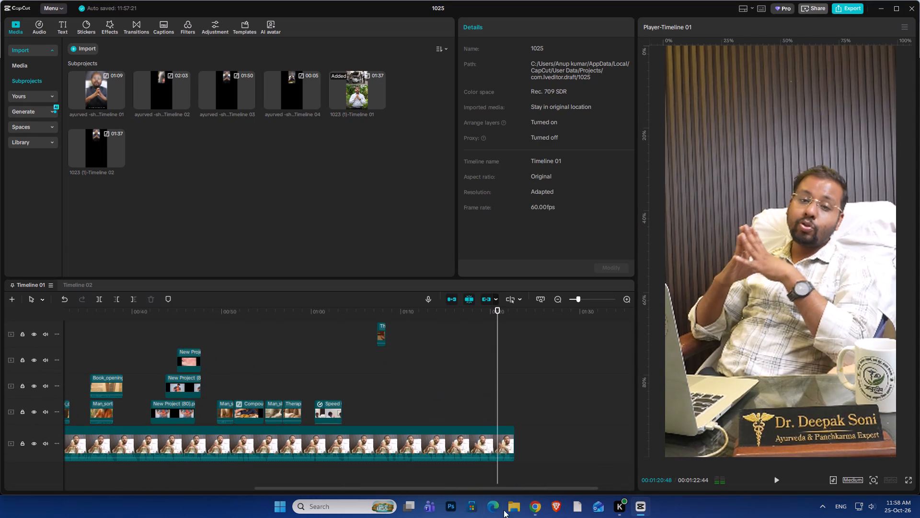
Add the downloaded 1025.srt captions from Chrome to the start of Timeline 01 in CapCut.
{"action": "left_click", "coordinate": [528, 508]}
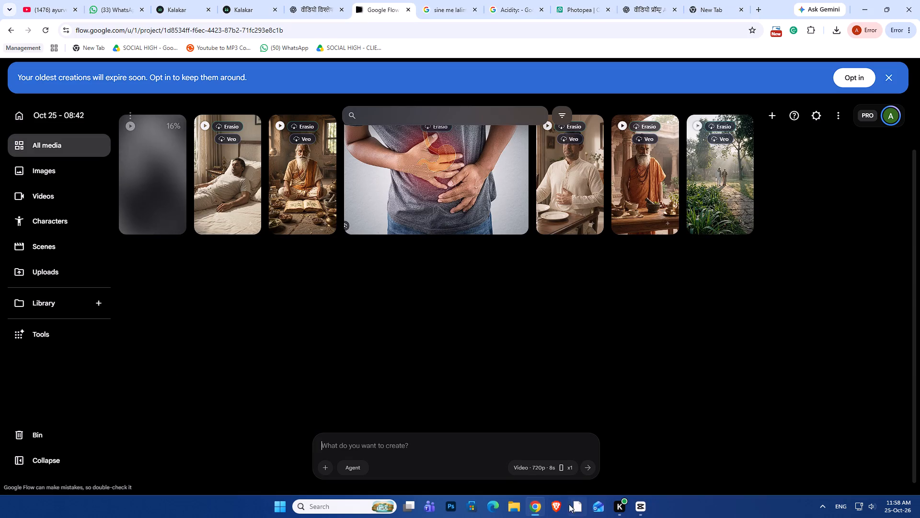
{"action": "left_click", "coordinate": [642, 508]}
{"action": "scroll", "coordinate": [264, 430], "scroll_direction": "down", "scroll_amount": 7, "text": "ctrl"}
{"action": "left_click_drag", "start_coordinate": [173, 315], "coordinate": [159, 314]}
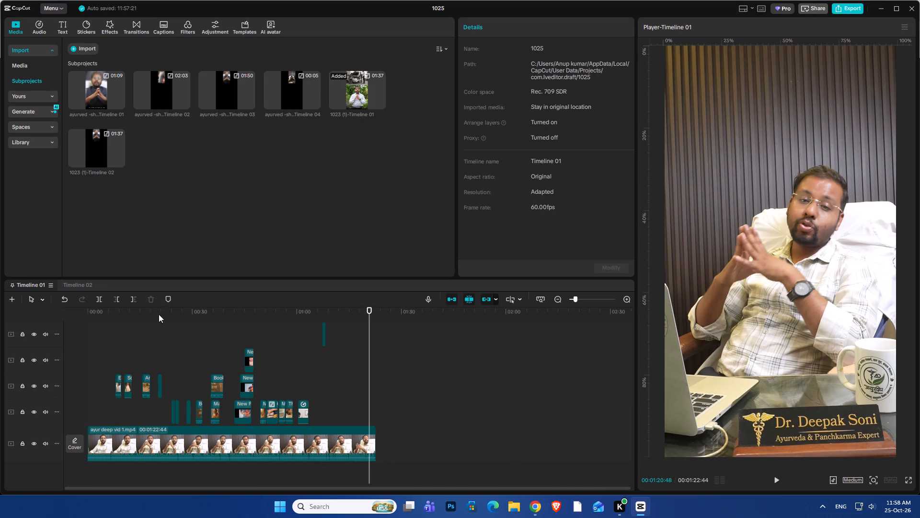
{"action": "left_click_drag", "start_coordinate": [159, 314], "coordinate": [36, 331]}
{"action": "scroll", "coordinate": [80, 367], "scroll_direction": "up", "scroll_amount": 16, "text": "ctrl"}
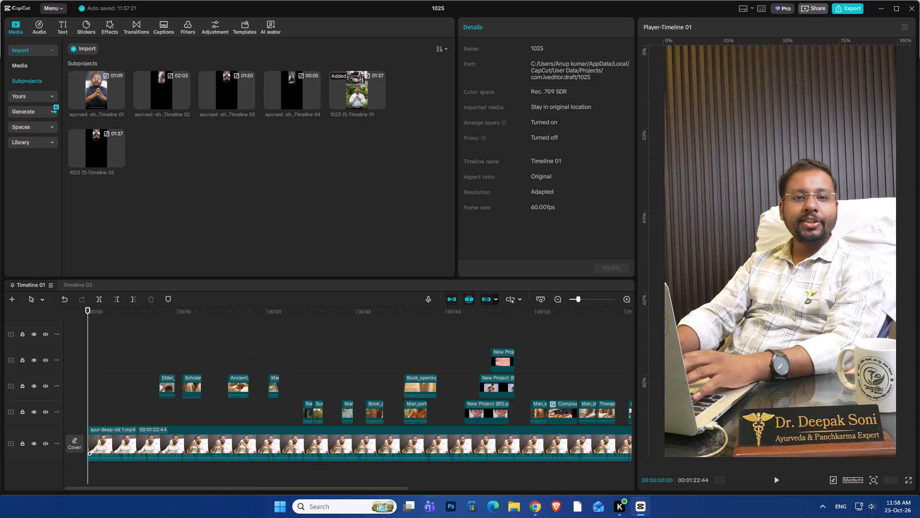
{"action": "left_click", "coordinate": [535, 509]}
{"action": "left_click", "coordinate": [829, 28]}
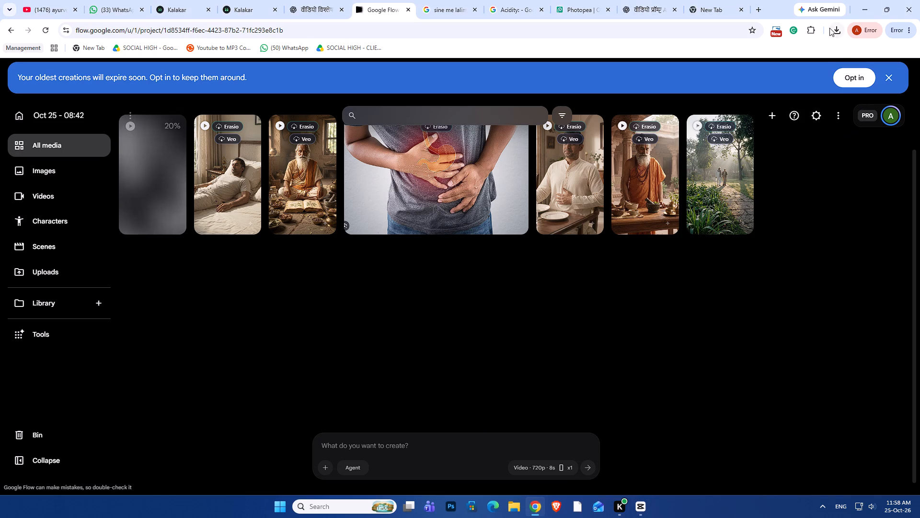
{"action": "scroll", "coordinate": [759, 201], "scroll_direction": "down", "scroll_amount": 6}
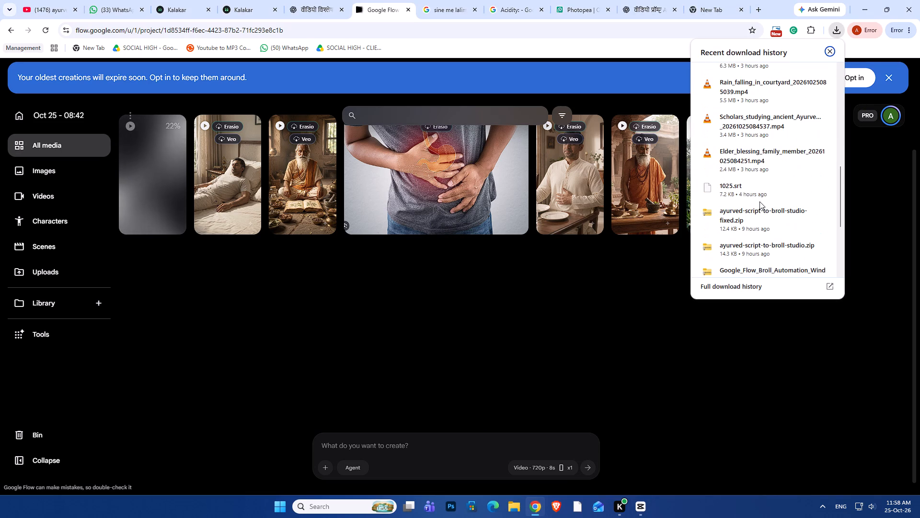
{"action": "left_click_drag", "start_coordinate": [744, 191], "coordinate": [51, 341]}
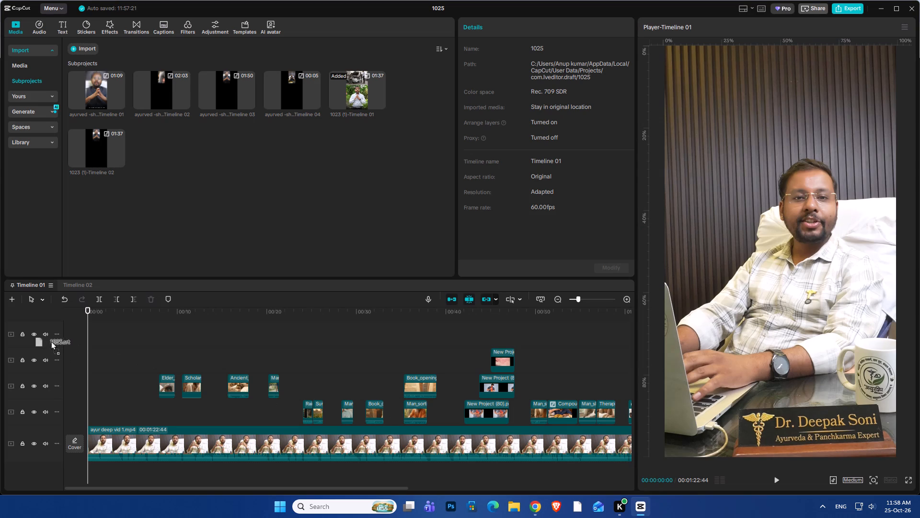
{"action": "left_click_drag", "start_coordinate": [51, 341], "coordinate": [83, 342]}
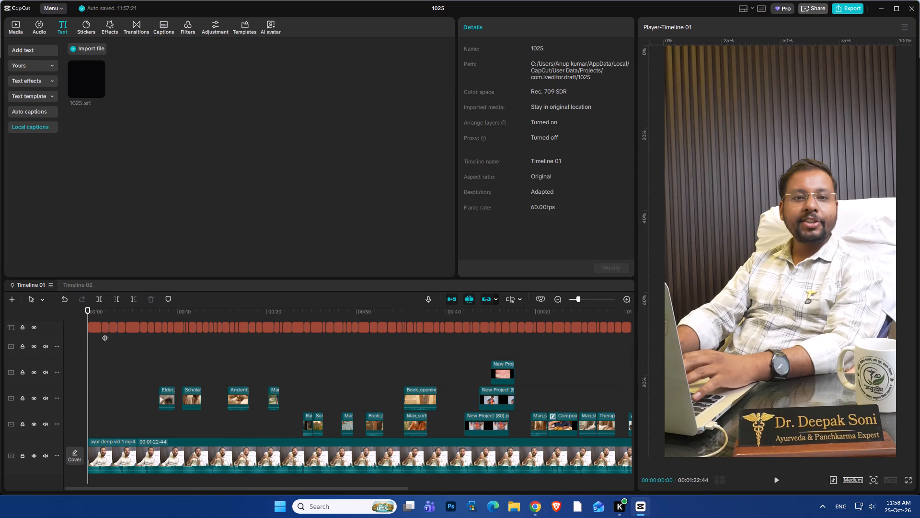
Copy a styled Poppins Bold caption from Timeline 02 and paste it at the start of Timeline 01.
{"action": "left_click", "coordinate": [79, 286]}
{"action": "scroll", "coordinate": [131, 341], "scroll_direction": "up", "scroll_amount": 6}
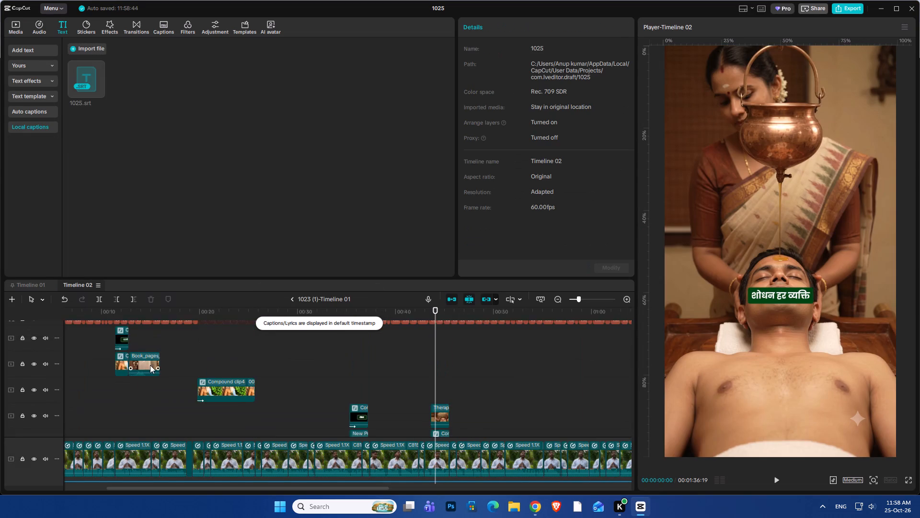
{"action": "scroll", "coordinate": [150, 365], "scroll_direction": "up", "scroll_amount": 3}
{"action": "left_click", "coordinate": [301, 355]}
{"action": "key", "text": "ctrl+c"}
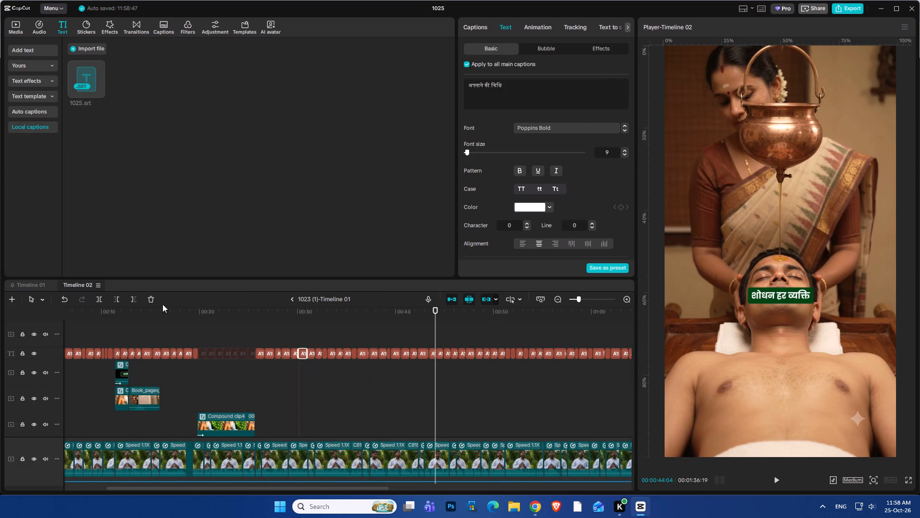
{"action": "left_click", "coordinate": [39, 283]}
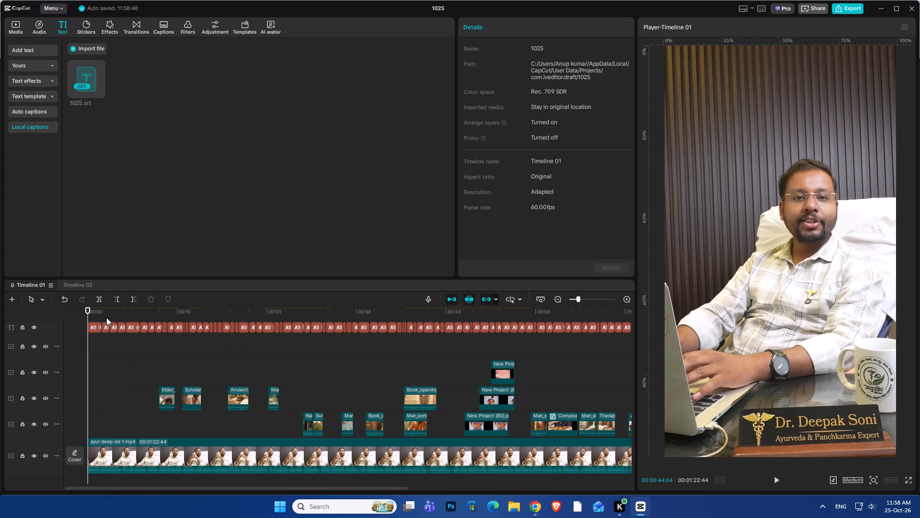
{"action": "key", "text": "ctrl+v"}
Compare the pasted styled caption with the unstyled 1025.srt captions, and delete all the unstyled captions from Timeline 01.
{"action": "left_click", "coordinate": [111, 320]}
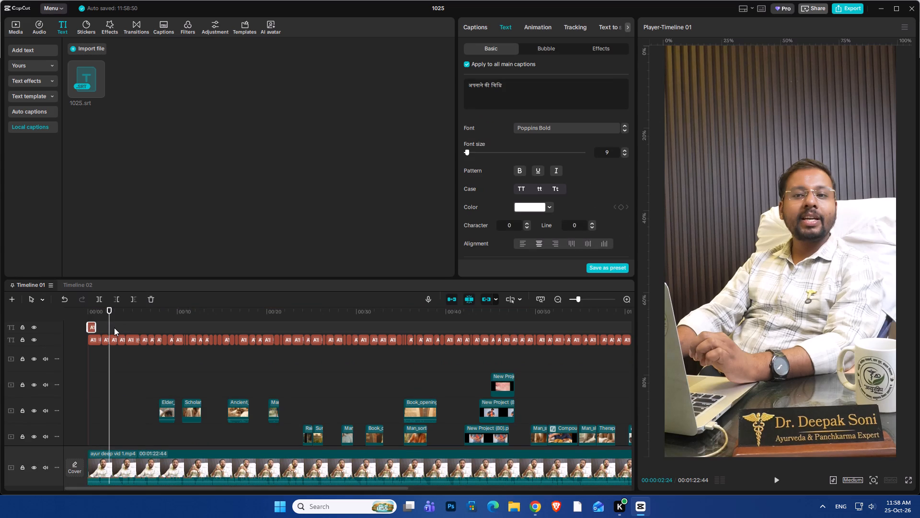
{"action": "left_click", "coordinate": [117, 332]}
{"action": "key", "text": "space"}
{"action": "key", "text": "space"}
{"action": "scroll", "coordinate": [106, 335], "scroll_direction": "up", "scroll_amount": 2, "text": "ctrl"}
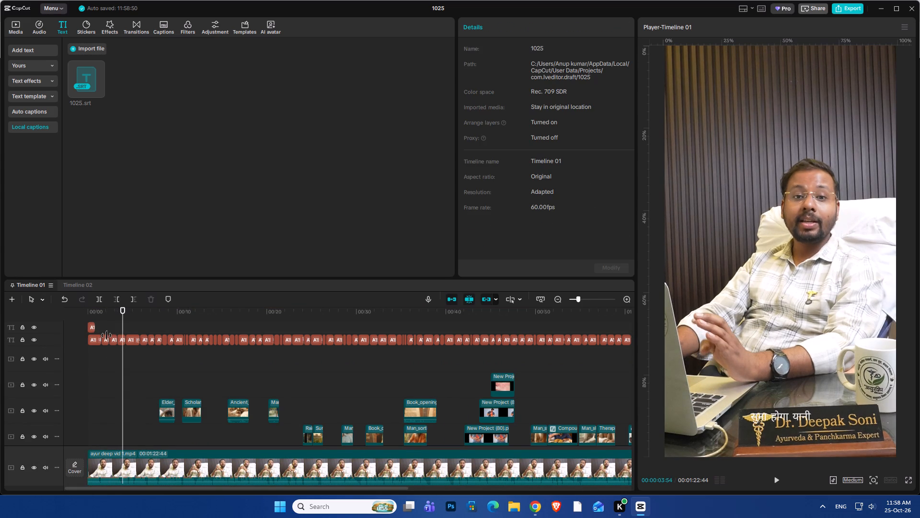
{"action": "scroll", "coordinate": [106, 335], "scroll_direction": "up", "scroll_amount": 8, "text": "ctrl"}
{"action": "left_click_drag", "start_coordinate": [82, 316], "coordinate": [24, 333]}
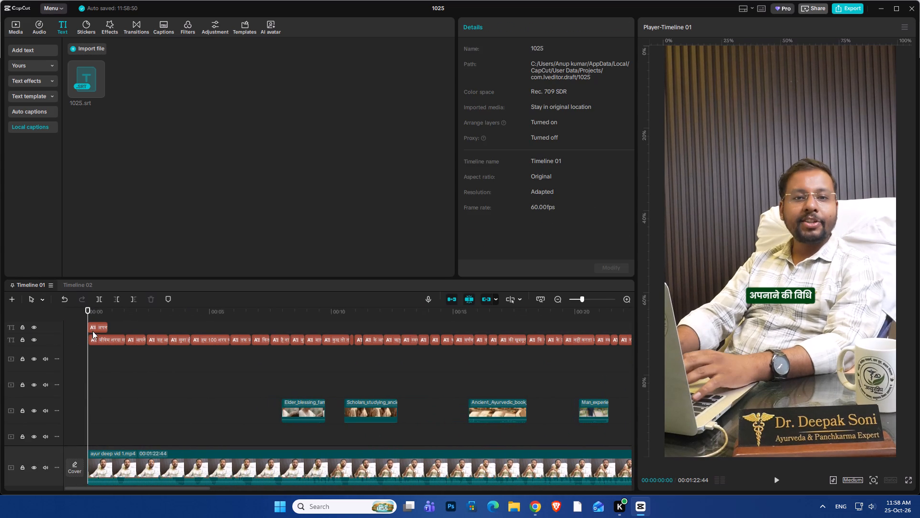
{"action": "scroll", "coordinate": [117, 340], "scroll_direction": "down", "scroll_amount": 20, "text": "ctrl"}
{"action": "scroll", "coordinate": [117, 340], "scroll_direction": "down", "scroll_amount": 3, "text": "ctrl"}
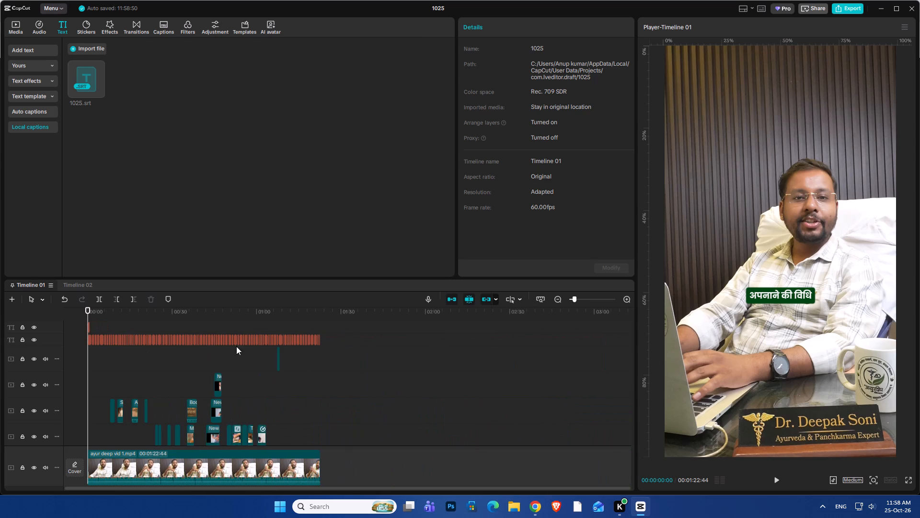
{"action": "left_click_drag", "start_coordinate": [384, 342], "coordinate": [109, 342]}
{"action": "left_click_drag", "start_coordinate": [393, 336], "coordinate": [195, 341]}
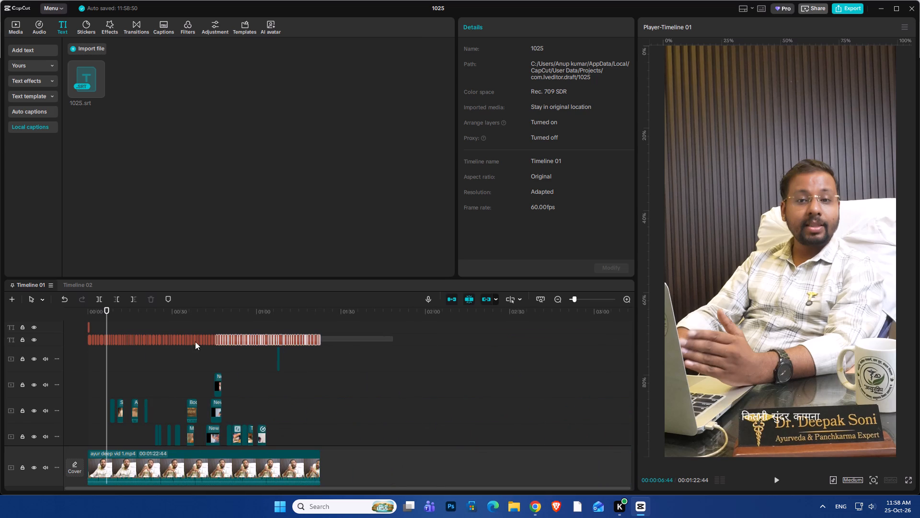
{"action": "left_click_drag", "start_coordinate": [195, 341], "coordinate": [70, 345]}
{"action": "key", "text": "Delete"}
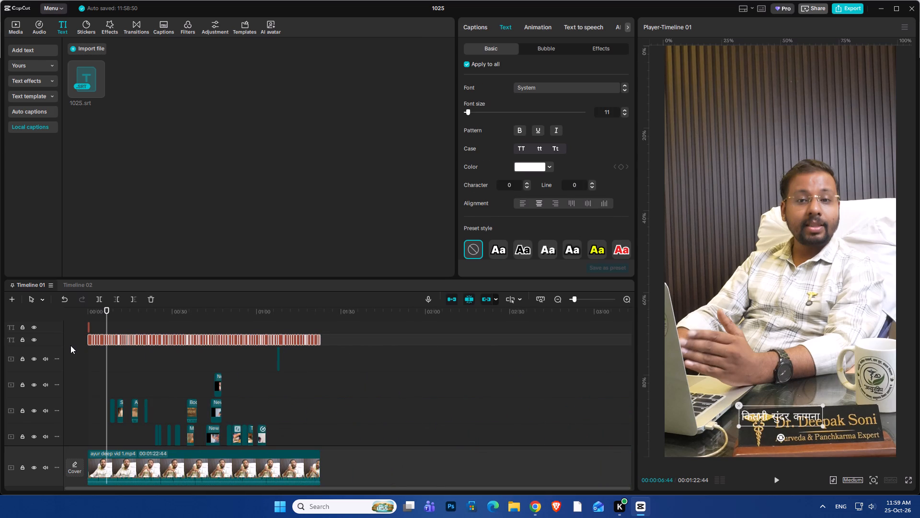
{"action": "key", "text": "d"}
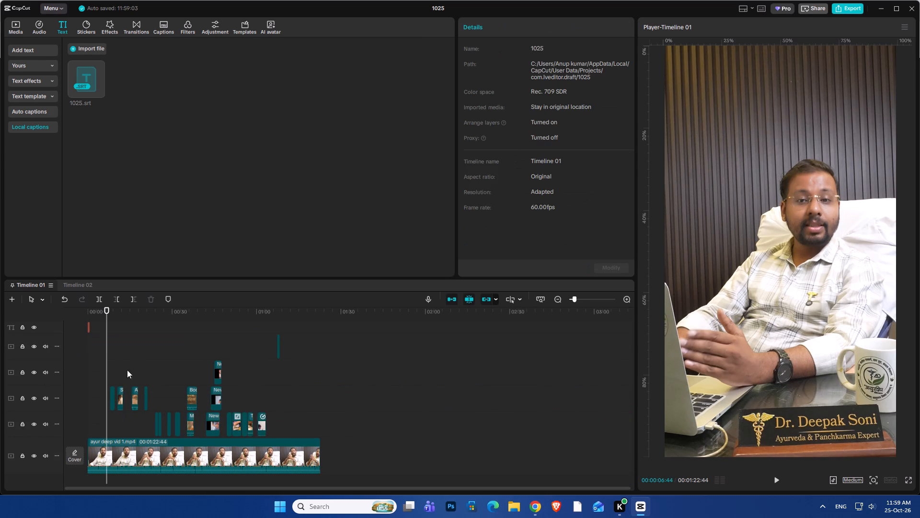
Add 1025.srt again from Chrome's downloads to Timeline 01 and move the whole caption block to the timeline start.
{"action": "left_click", "coordinate": [533, 507]}
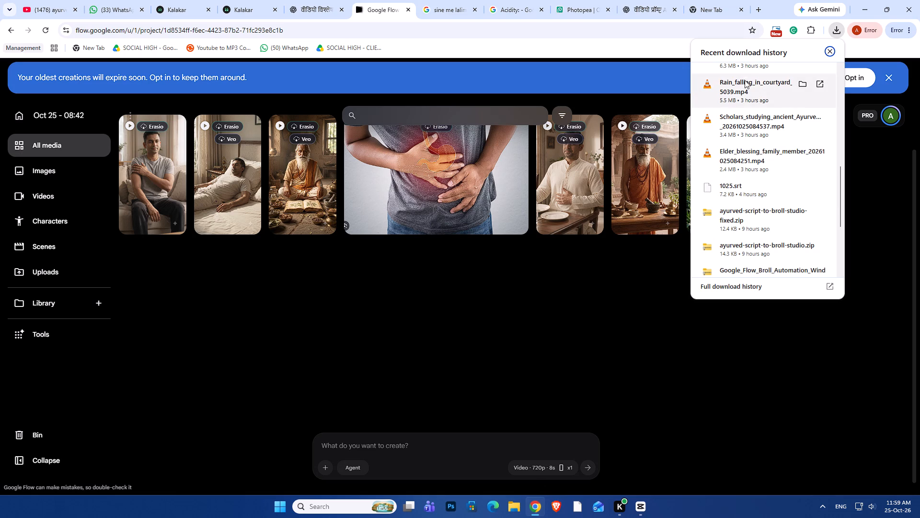
{"action": "left_click_drag", "start_coordinate": [733, 181], "coordinate": [635, 500]}
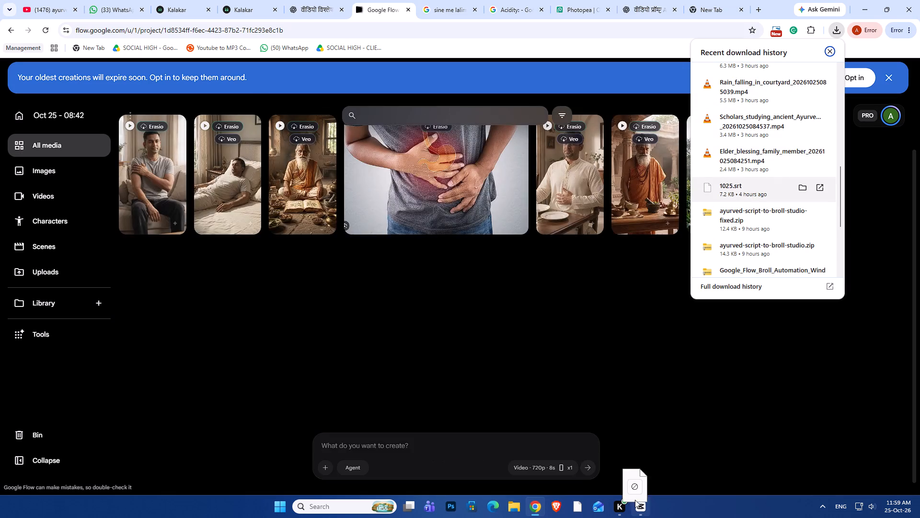
{"action": "left_click_drag", "start_coordinate": [635, 500], "coordinate": [78, 322]}
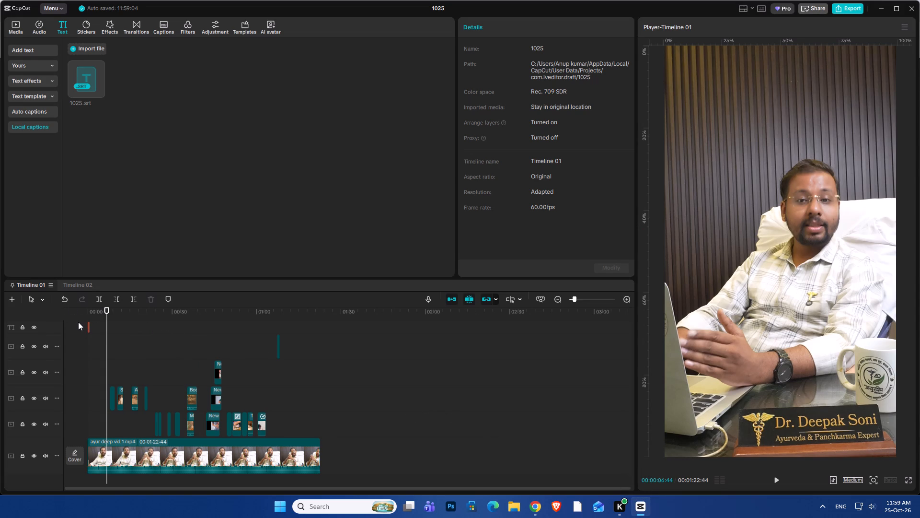
{"action": "scroll", "coordinate": [138, 341], "scroll_direction": "up", "scroll_amount": 15, "text": "ctrl"}
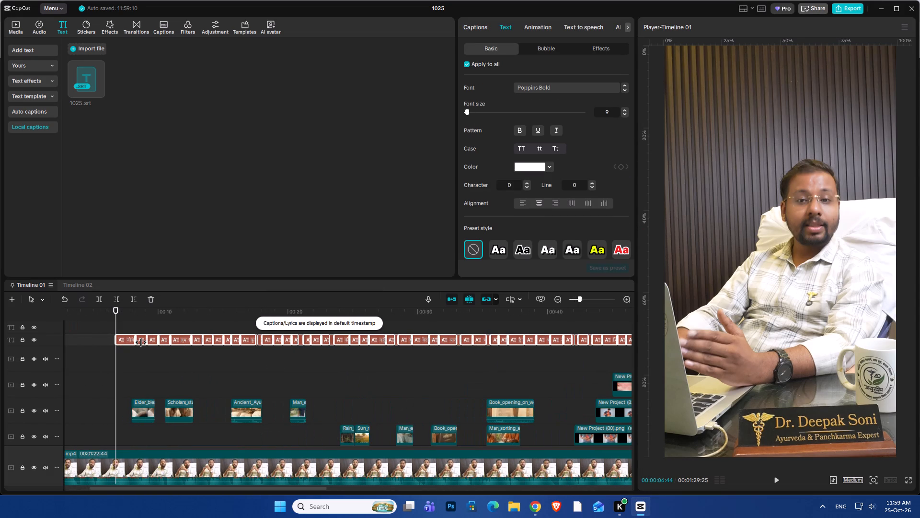
{"action": "key", "text": "space"}
{"action": "key", "text": "space"}
{"action": "left_click_drag", "start_coordinate": [129, 338], "coordinate": [94, 338]}
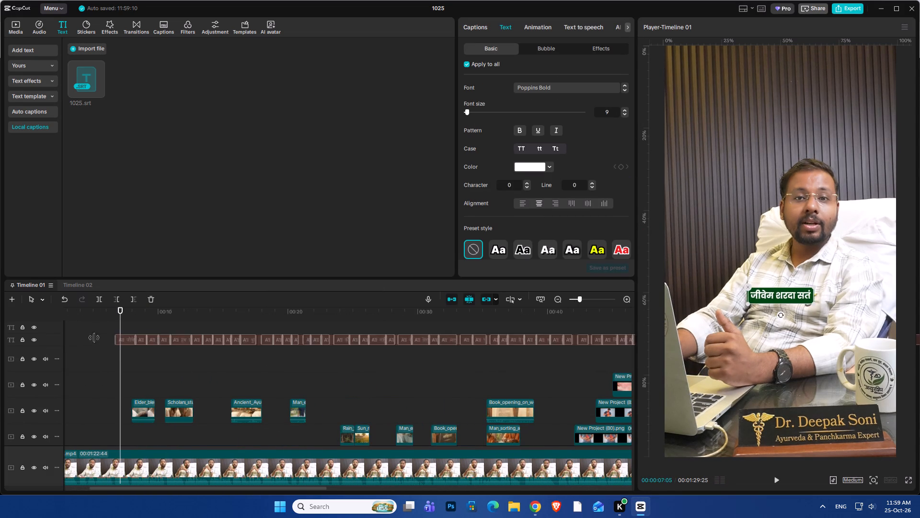
{"action": "left_click_drag", "start_coordinate": [94, 338], "coordinate": [48, 338]}
Delete the sample caption "अपनाने की विधि" above the imported captions.
{"action": "left_click", "coordinate": [93, 327]}
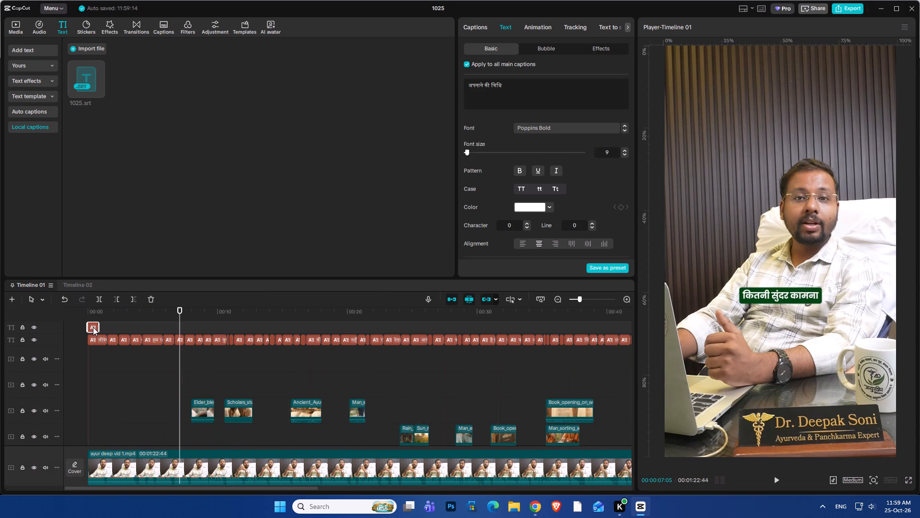
{"action": "key", "text": "d"}
Play the first two seconds of Timeline 01 to check the captions against the speech, and return to the start.
{"action": "left_click_drag", "start_coordinate": [100, 309], "coordinate": [54, 321]}
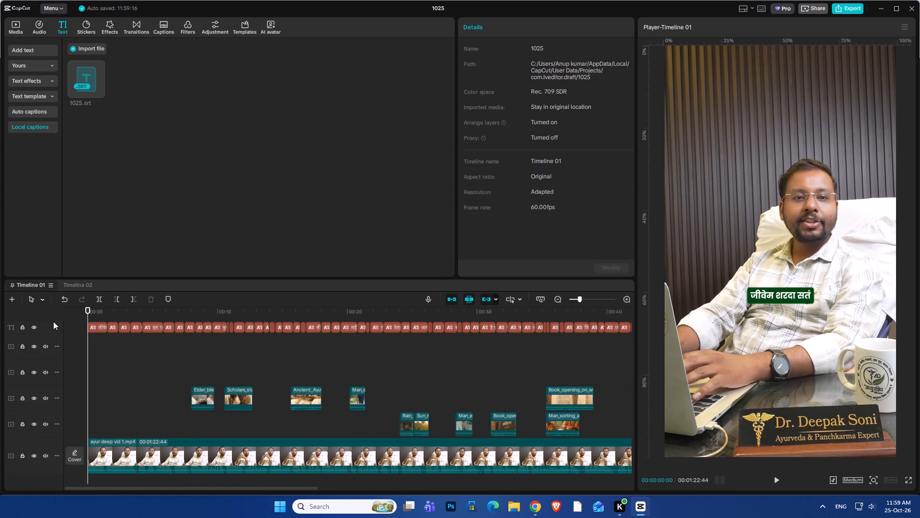
{"action": "key", "text": "space"}
{"action": "key", "text": "space"}
{"action": "key", "text": "space"}
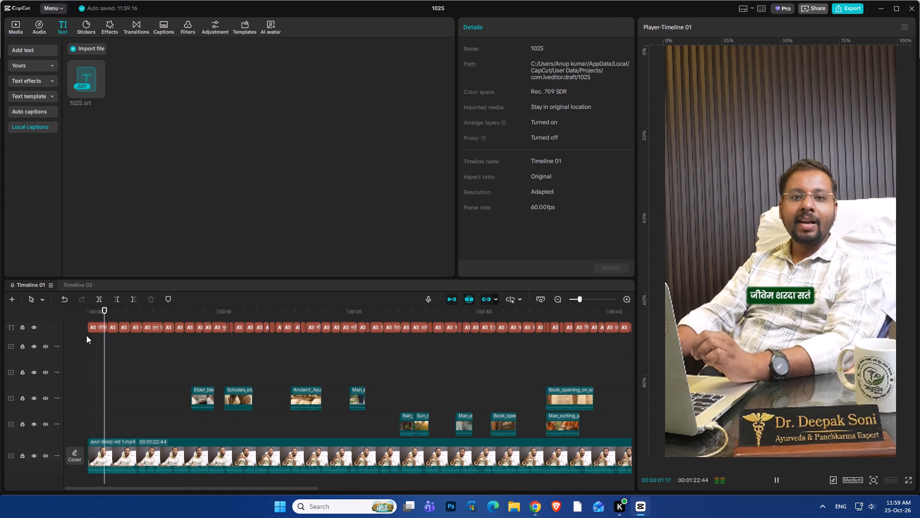
{"action": "key", "text": "space"}
{"action": "scroll", "coordinate": [102, 331], "scroll_direction": "up", "scroll_amount": 7, "text": "ctrl"}
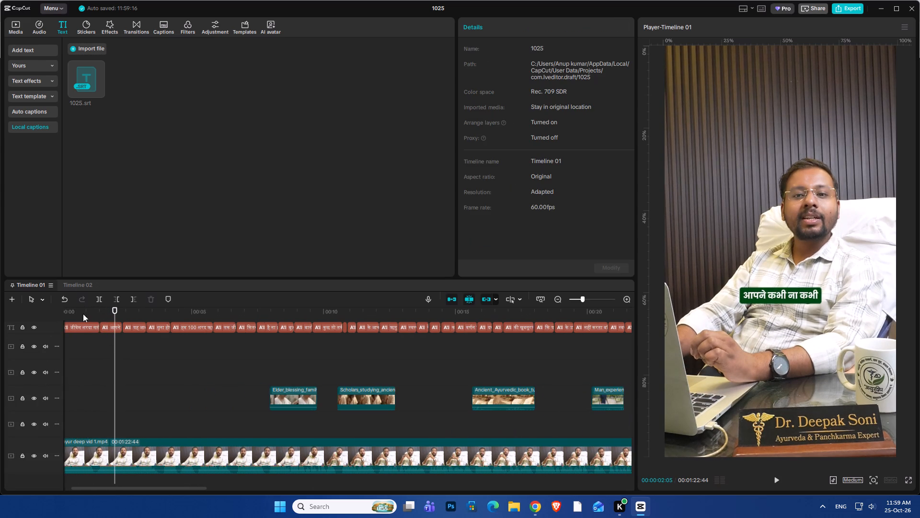
{"action": "left_click", "coordinate": [84, 309]}
{"action": "left_click_drag", "start_coordinate": [84, 309], "coordinate": [35, 323]}
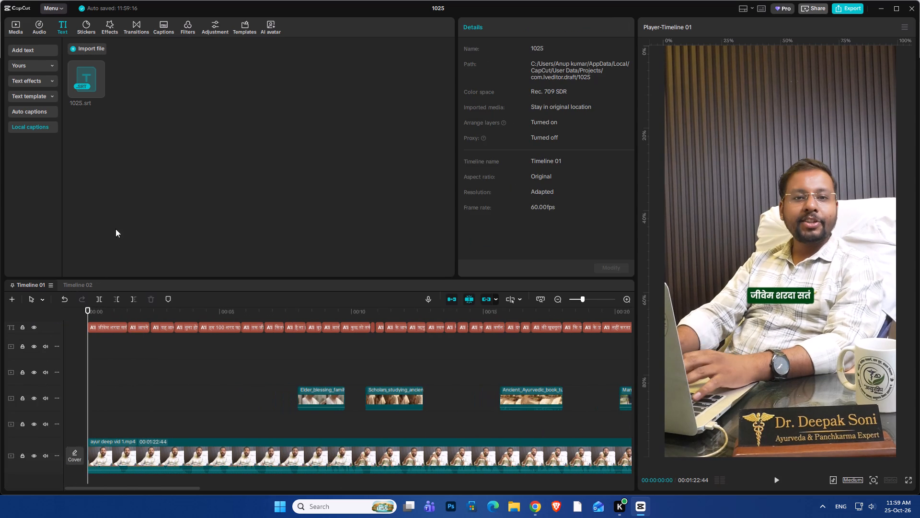
Review the opening of Timeline 02, including the AI-visuals note and the doctor's name title, for elements to reuse.
{"action": "left_click", "coordinate": [65, 285]}
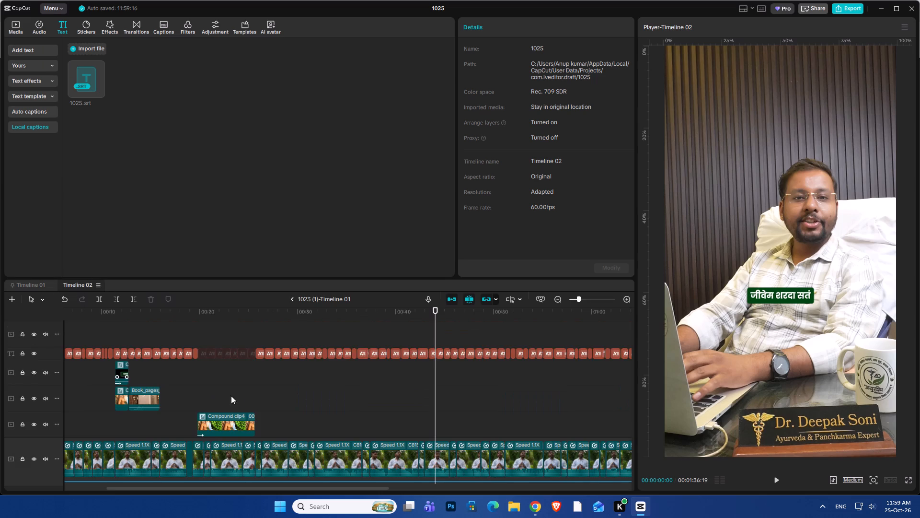
{"action": "scroll", "coordinate": [237, 388], "scroll_direction": "up", "scroll_amount": 2}
{"action": "scroll", "coordinate": [237, 388], "scroll_direction": "down", "scroll_amount": 3}
{"action": "scroll", "coordinate": [227, 384], "scroll_direction": "up", "scroll_amount": 7}
{"action": "left_click_drag", "start_coordinate": [141, 315], "coordinate": [73, 324]}
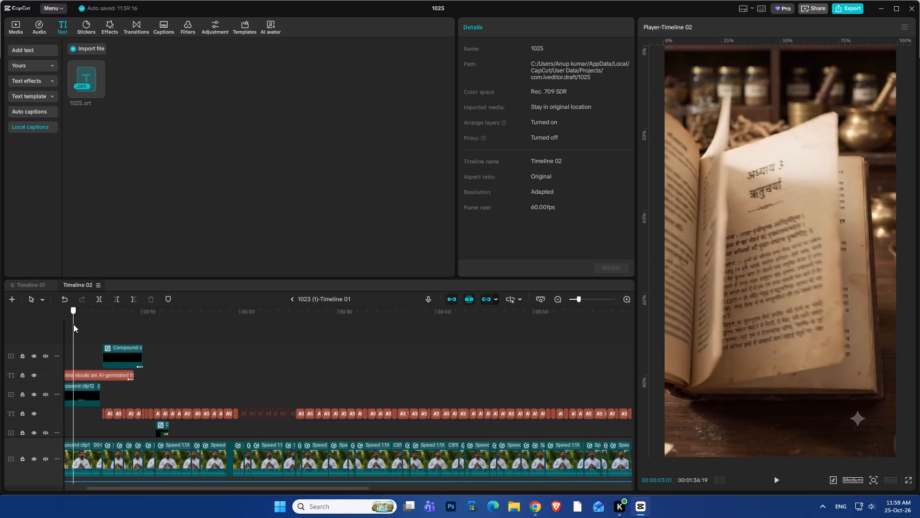
{"action": "left_click_drag", "start_coordinate": [73, 324], "coordinate": [118, 347]}
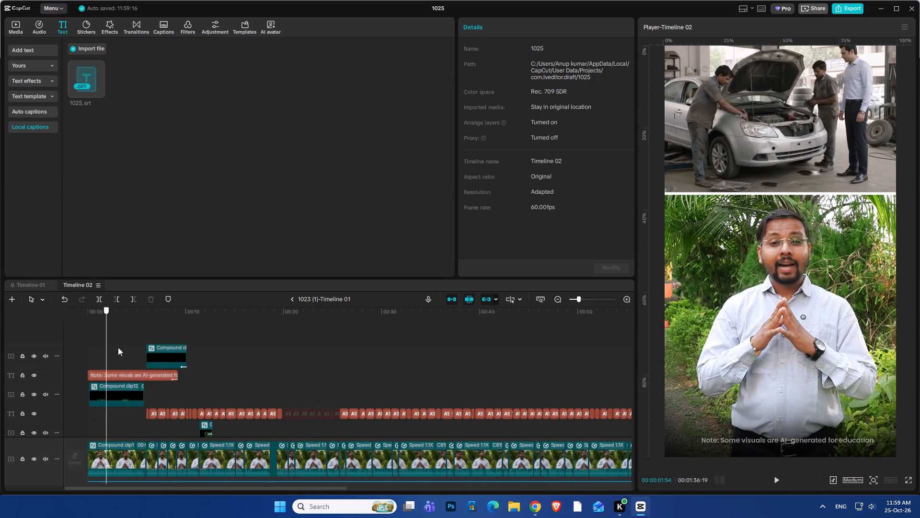
{"action": "left_click_drag", "start_coordinate": [118, 347], "coordinate": [173, 349]}
{"action": "left_click", "coordinate": [170, 349]}
Copy the शोधन text-label compound clip near 36 seconds in Timeline 02 and paste it at the start of Timeline 01.
{"action": "scroll", "coordinate": [268, 349], "scroll_direction": "down", "scroll_amount": 6}
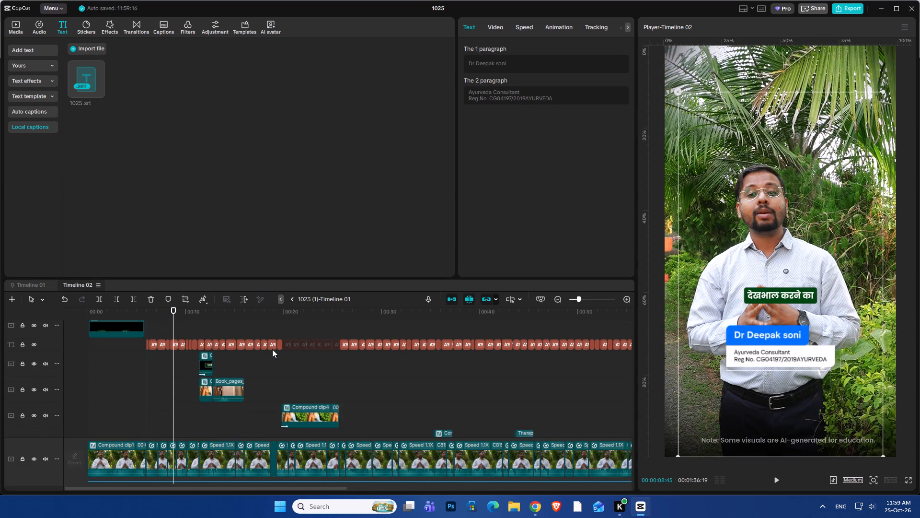
{"action": "scroll", "coordinate": [272, 349], "scroll_direction": "down", "scroll_amount": 6, "text": "ctrl"}
{"action": "scroll", "coordinate": [273, 351], "scroll_direction": "up", "scroll_amount": 7, "text": "ctrl"}
{"action": "scroll", "coordinate": [332, 381], "scroll_direction": "down", "scroll_amount": 5}
{"action": "left_click", "coordinate": [424, 365]}
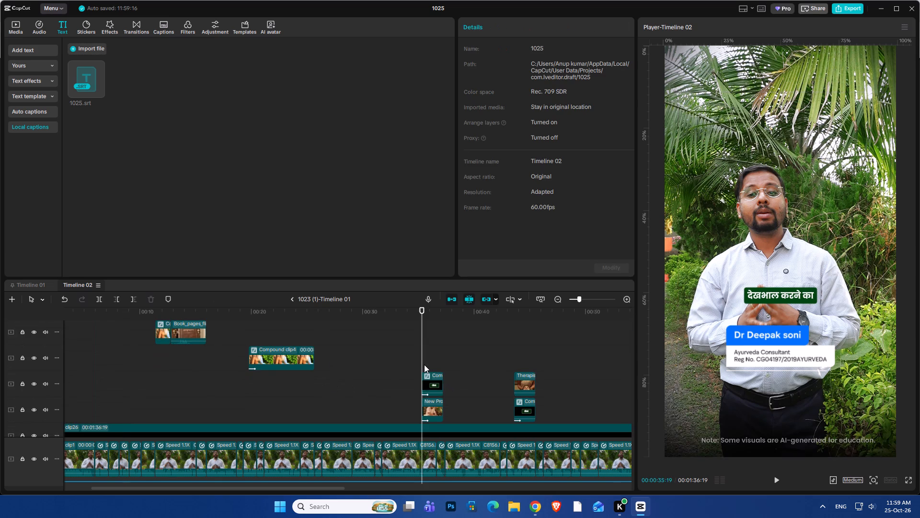
{"action": "key", "text": "space"}
{"action": "key", "text": "space"}
{"action": "left_click", "coordinate": [435, 384]}
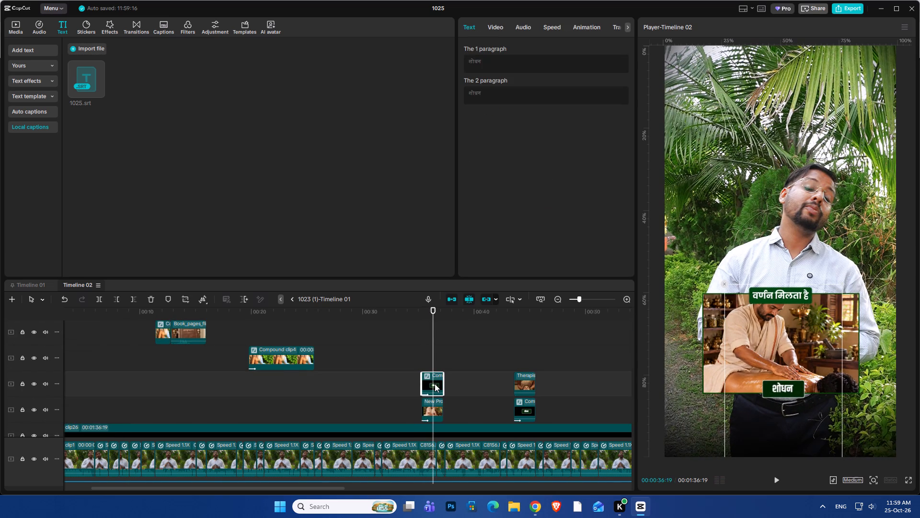
{"action": "key", "text": "ctrl+c"}
{"action": "left_click", "coordinate": [24, 285]}
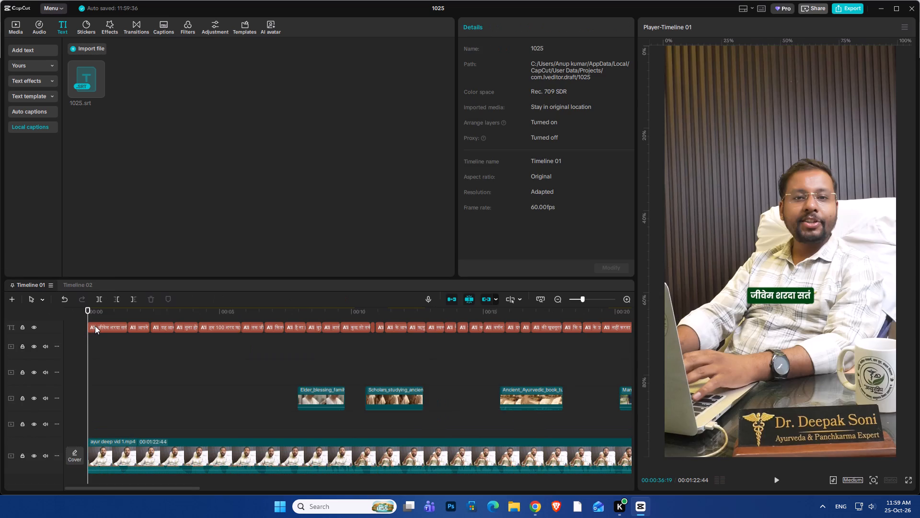